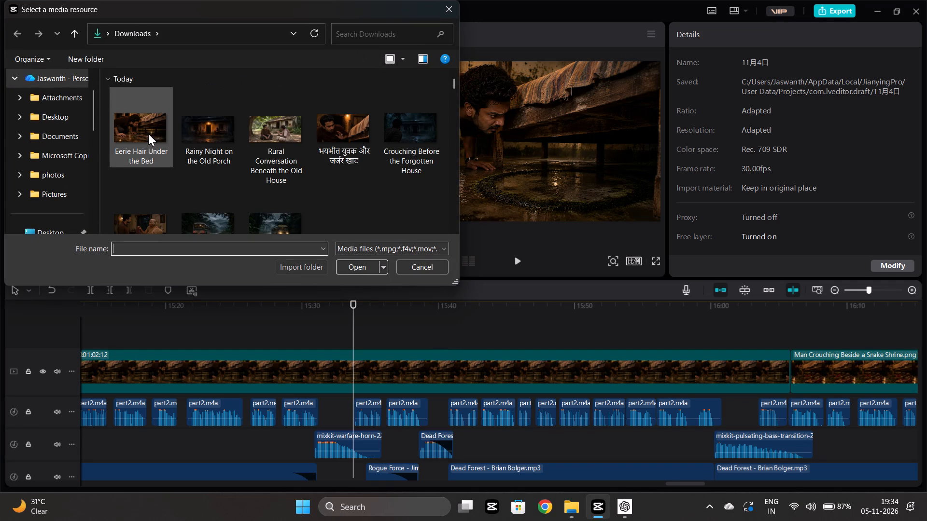
Import the image "Eerie Hair Under the Bed" from Downloads into the project's video9 media folder.
{"action": "left_click", "coordinate": [148, 134]}
{"action": "left_click", "coordinate": [358, 272]}
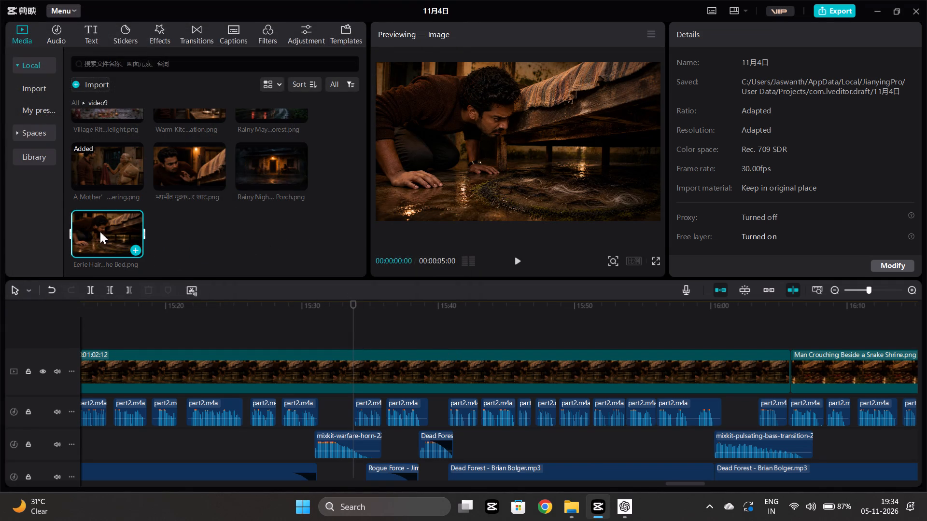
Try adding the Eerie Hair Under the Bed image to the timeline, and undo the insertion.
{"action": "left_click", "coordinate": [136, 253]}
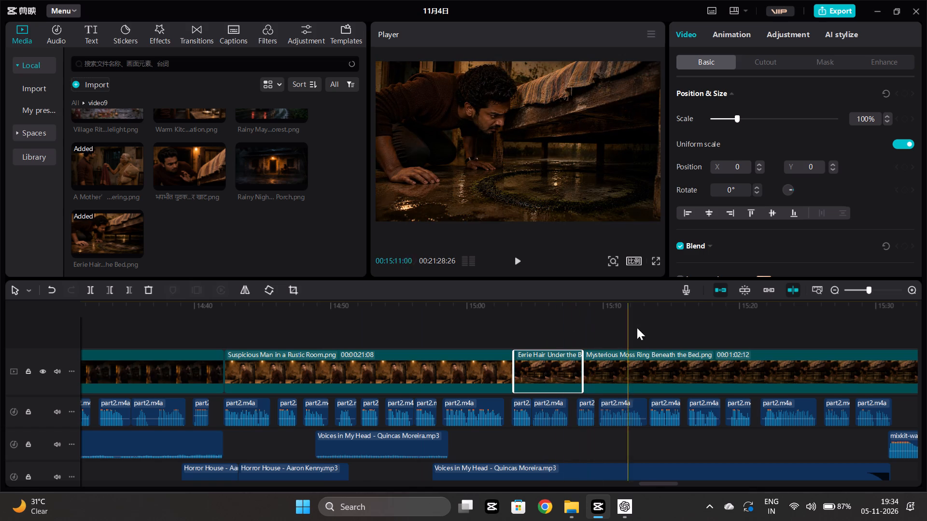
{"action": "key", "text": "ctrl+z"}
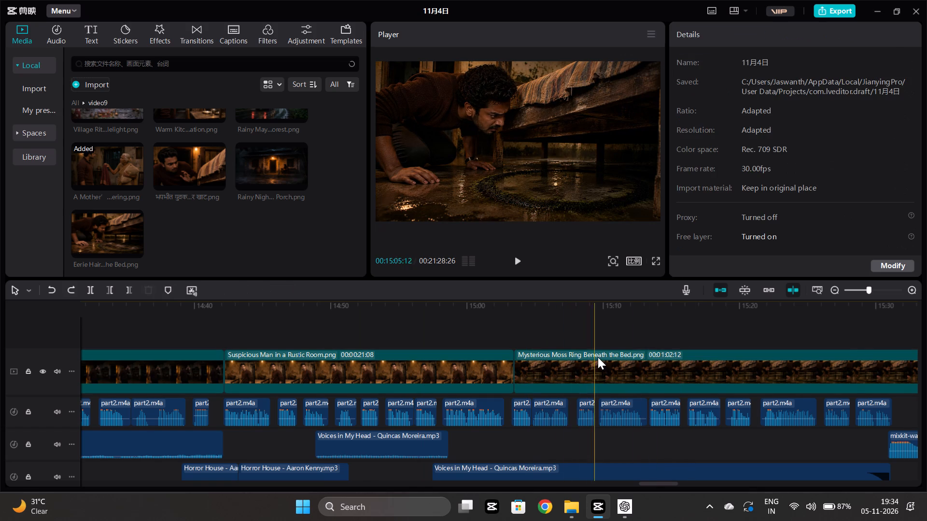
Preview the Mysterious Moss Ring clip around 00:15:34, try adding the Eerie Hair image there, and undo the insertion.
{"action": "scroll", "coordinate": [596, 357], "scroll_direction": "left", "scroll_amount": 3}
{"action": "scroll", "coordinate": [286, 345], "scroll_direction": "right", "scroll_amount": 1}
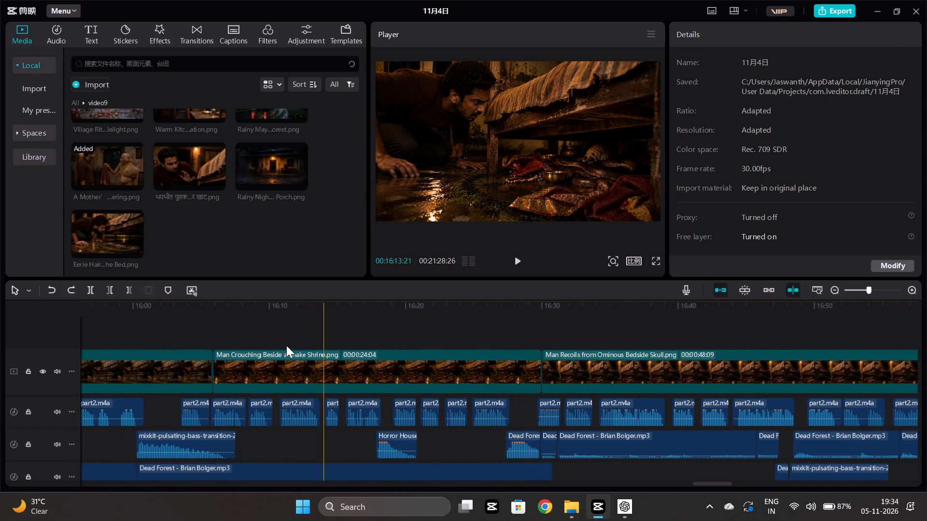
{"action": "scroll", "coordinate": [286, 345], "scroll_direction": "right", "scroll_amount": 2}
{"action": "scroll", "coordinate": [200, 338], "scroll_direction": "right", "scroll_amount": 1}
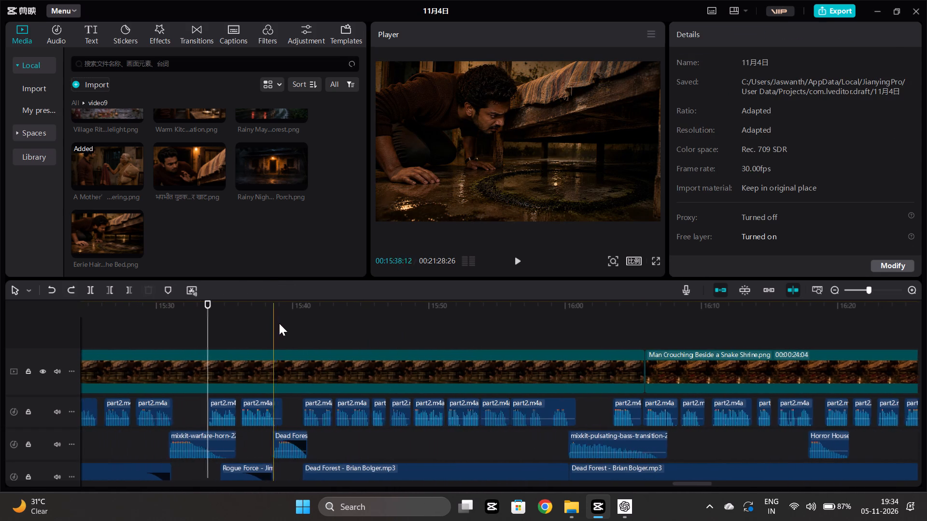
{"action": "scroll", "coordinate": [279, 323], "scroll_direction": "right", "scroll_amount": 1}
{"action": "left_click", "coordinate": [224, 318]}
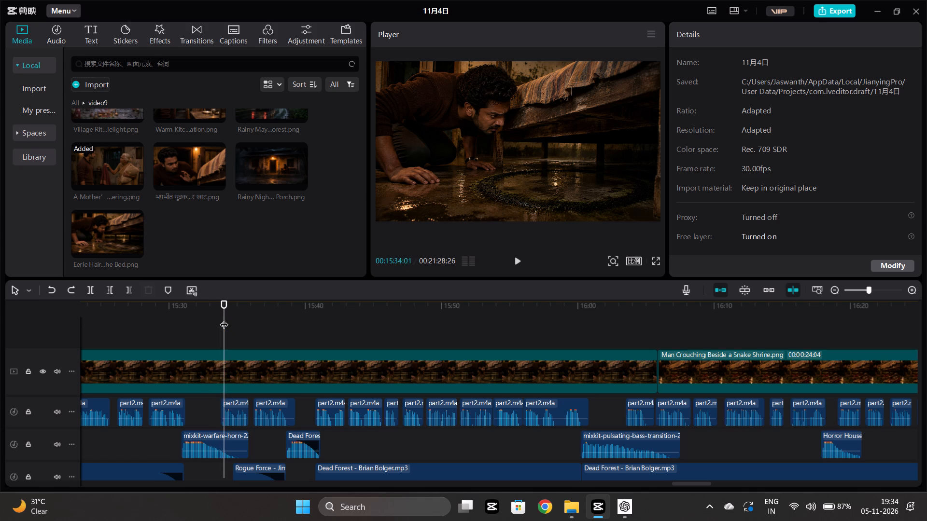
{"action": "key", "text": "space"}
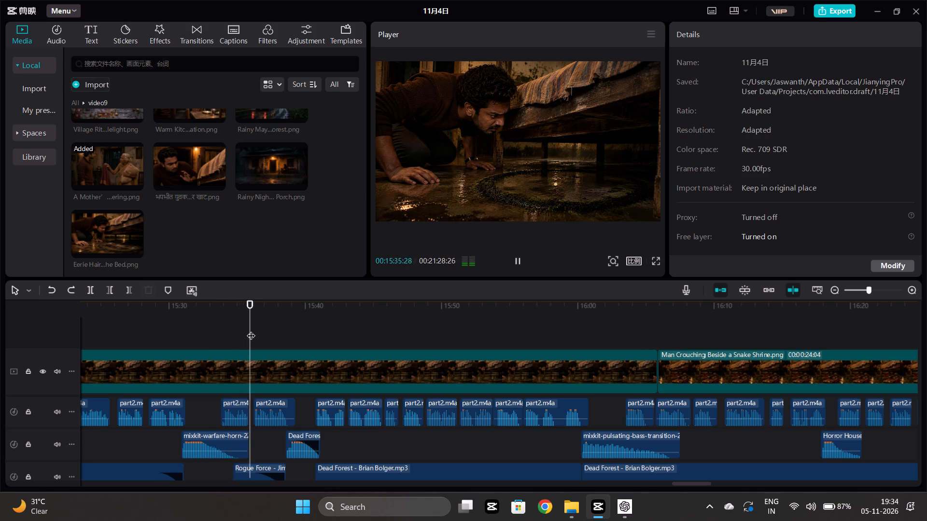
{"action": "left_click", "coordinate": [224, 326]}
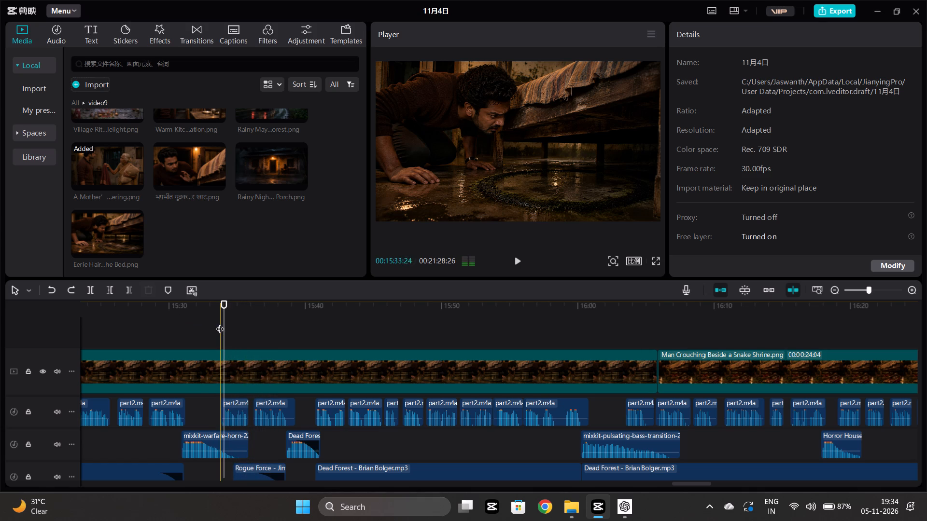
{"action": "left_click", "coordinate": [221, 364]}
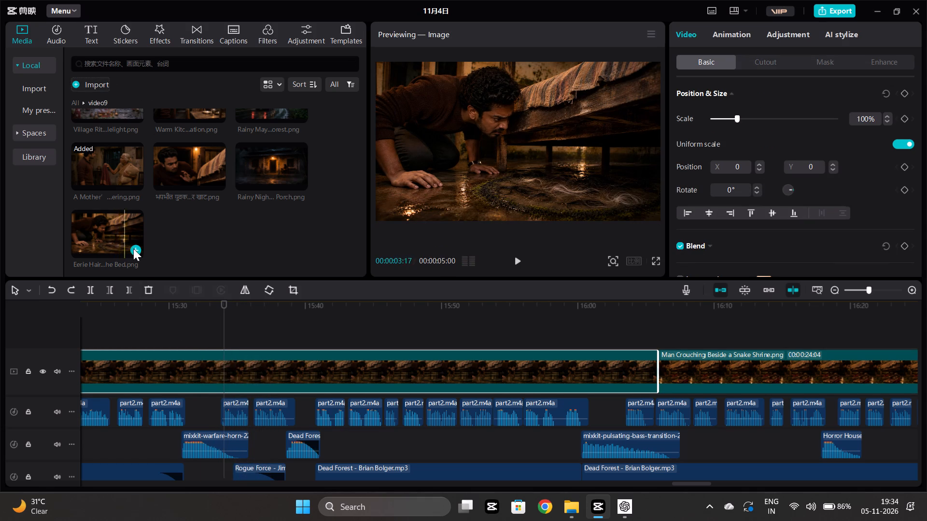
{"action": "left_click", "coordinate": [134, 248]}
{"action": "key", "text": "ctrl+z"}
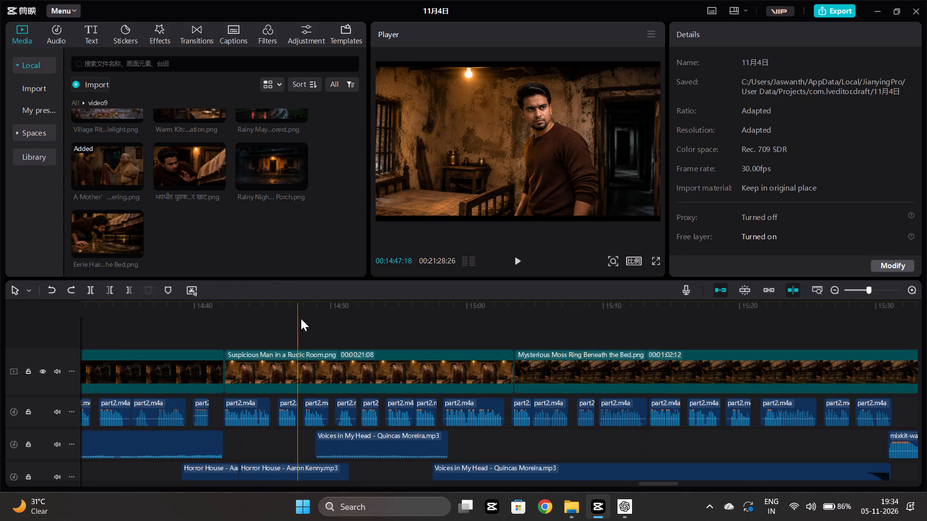
Split the Mysterious Moss Ring Beneath the Bed clip at about 00:15:34, where the narration segment starts.
{"action": "scroll", "coordinate": [456, 336], "scroll_direction": "left", "scroll_amount": 3}
{"action": "scroll", "coordinate": [139, 367], "scroll_direction": "right", "scroll_amount": 1}
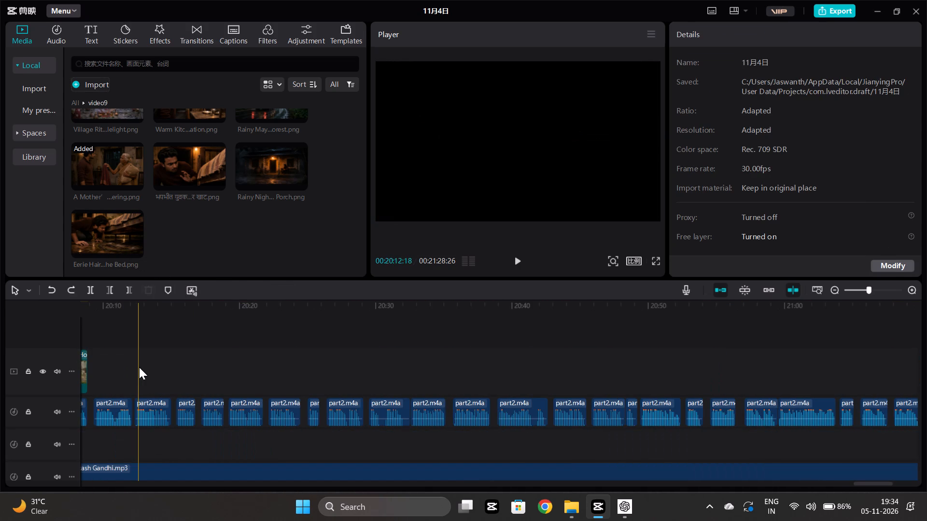
{"action": "scroll", "coordinate": [139, 367], "scroll_direction": "right", "scroll_amount": 2}
{"action": "scroll", "coordinate": [244, 380], "scroll_direction": "right", "scroll_amount": 6}
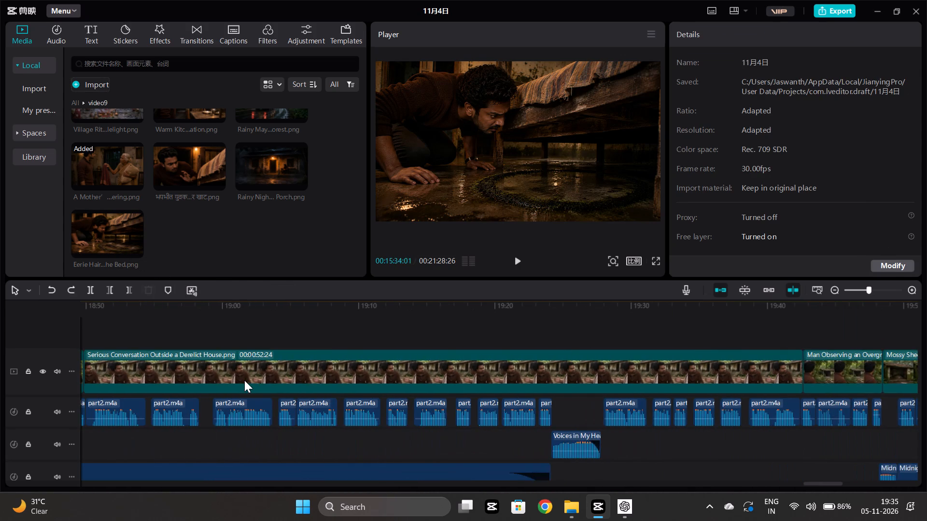
{"action": "scroll", "coordinate": [244, 380], "scroll_direction": "right", "scroll_amount": 8}
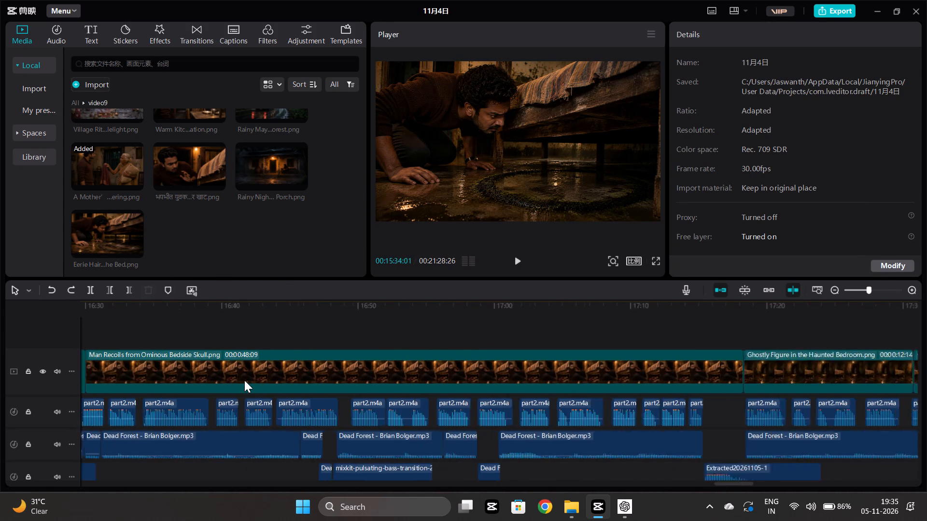
{"action": "scroll", "coordinate": [244, 380], "scroll_direction": "right", "scroll_amount": 5}
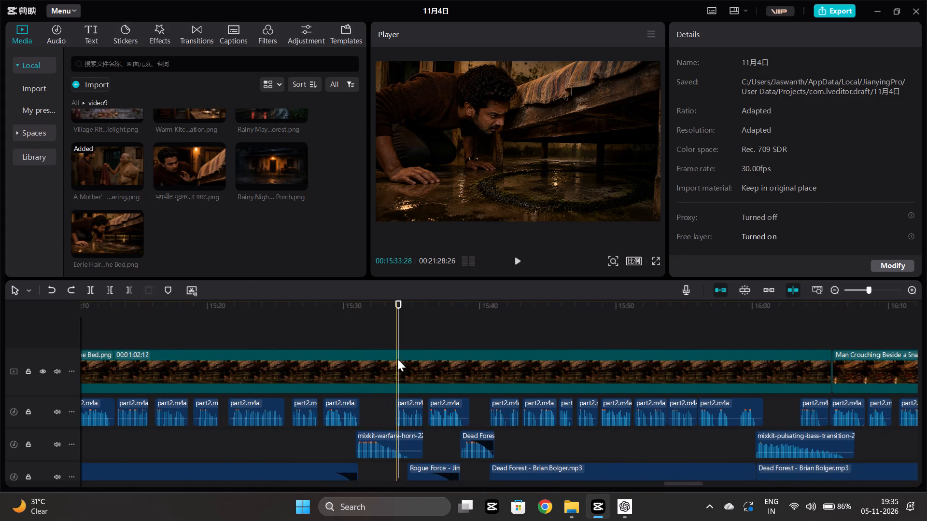
{"action": "left_click", "coordinate": [397, 359]}
{"action": "left_click", "coordinate": [89, 288]}
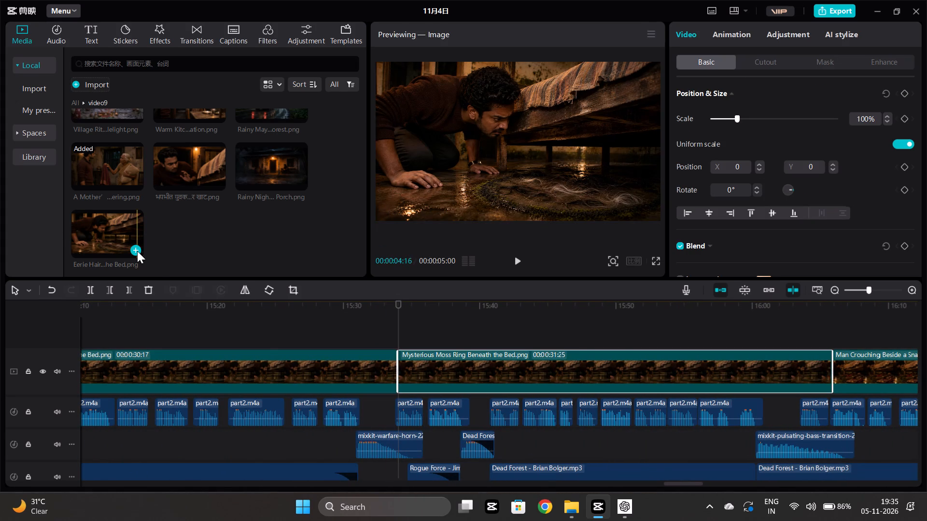
Add the Eerie Hair Under the Bed image on a track above the split-off Moss Ring part, matching its 00:00:31:25 span.
{"action": "left_click", "coordinate": [137, 251]}
{"action": "left_click_drag", "start_coordinate": [414, 368], "coordinate": [406, 342]}
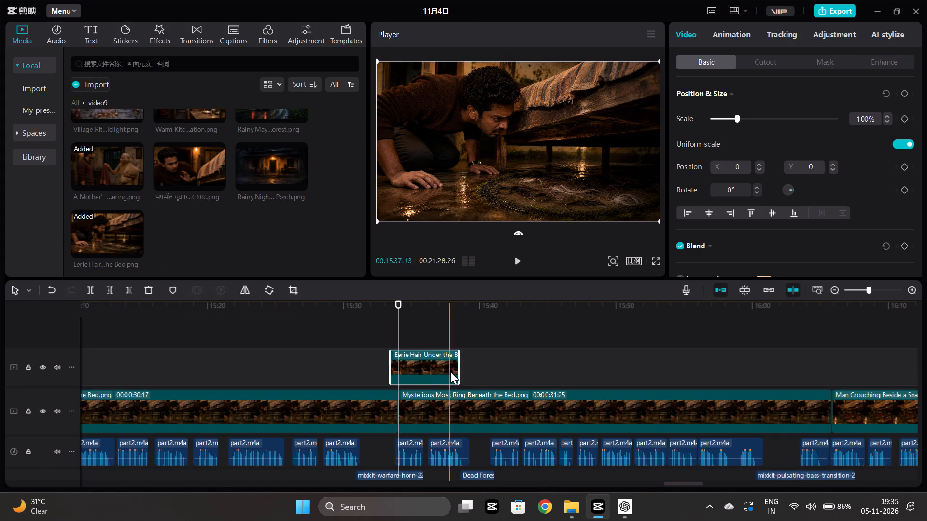
{"action": "left_click_drag", "start_coordinate": [461, 365], "coordinate": [829, 366]}
{"action": "left_click_drag", "start_coordinate": [390, 363], "coordinate": [398, 363]}
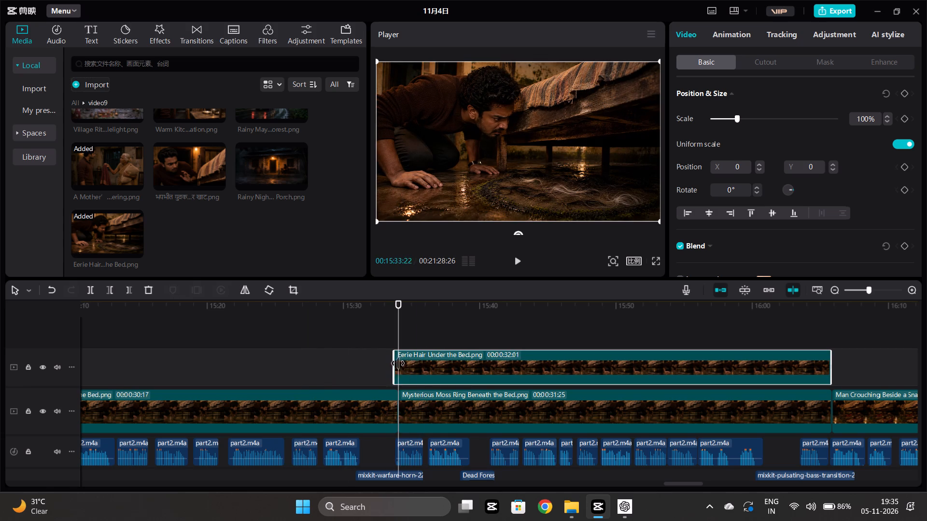
{"action": "left_click_drag", "start_coordinate": [398, 363], "coordinate": [398, 363]}
Replace the second Moss Ring part on the main track with the Eerie Hair clip by deleting the part and moving the clip down.
{"action": "left_click", "coordinate": [474, 410]}
{"action": "key", "text": "Delete"}
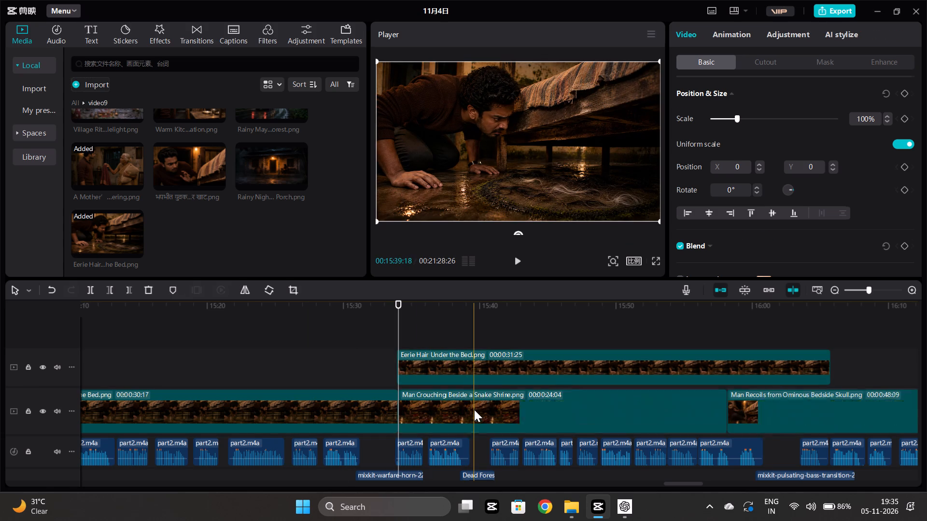
{"action": "left_click_drag", "start_coordinate": [474, 360], "coordinate": [485, 405]}
Play back the new cut and shorten the remaining Moss Ring clip to 00:00:27:22, ending near the warfare-horn sound effect.
{"action": "left_click", "coordinate": [396, 340]}
{"action": "key", "text": "space"}
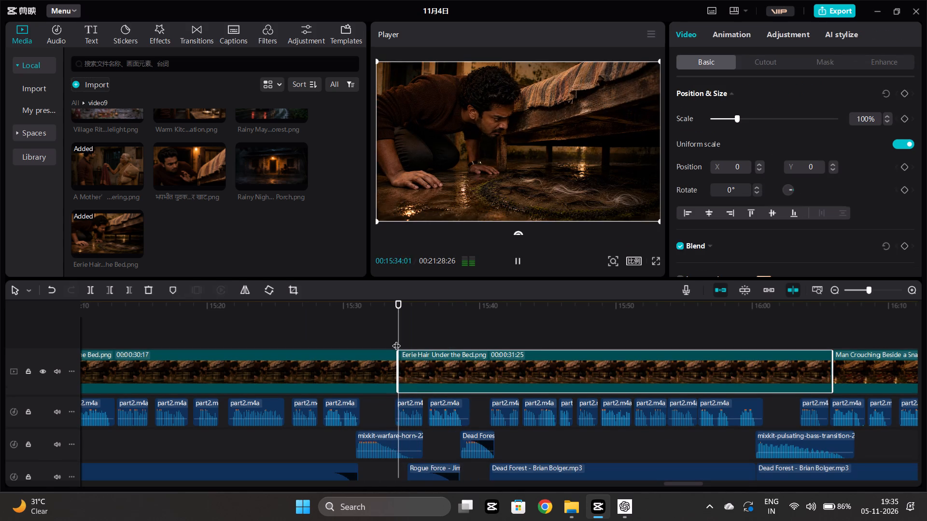
{"action": "scroll", "coordinate": [394, 345], "scroll_direction": "left", "scroll_amount": 1}
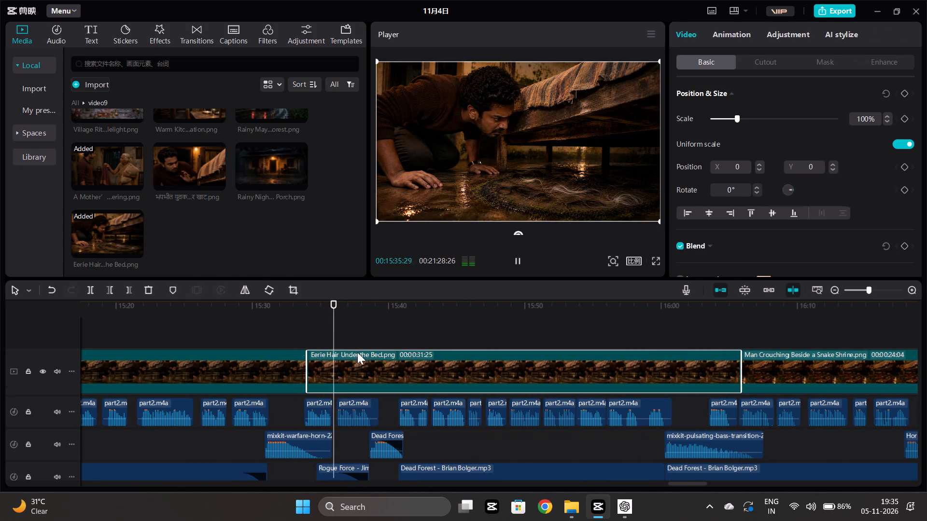
{"action": "left_click", "coordinate": [251, 338]}
{"action": "key", "text": "space"}
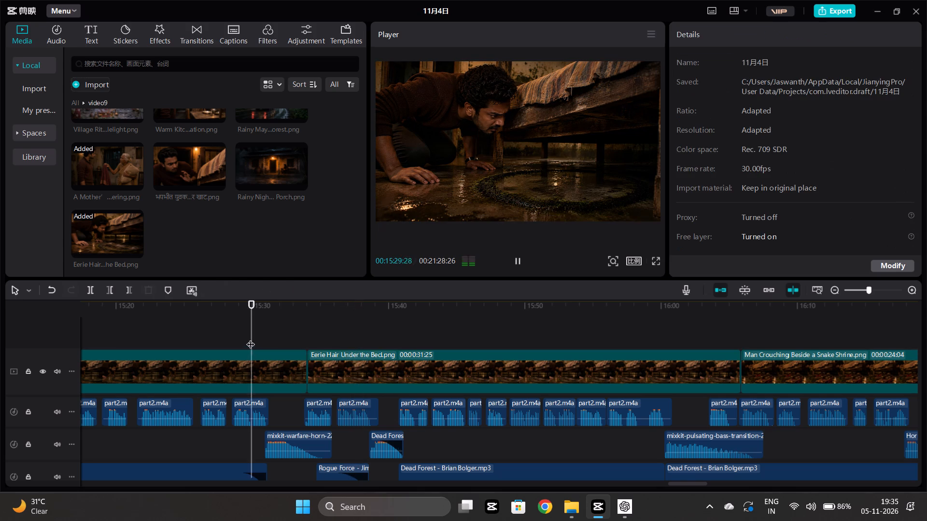
{"action": "left_click", "coordinate": [294, 369]}
{"action": "left_click_drag", "start_coordinate": [304, 370], "coordinate": [262, 372]}
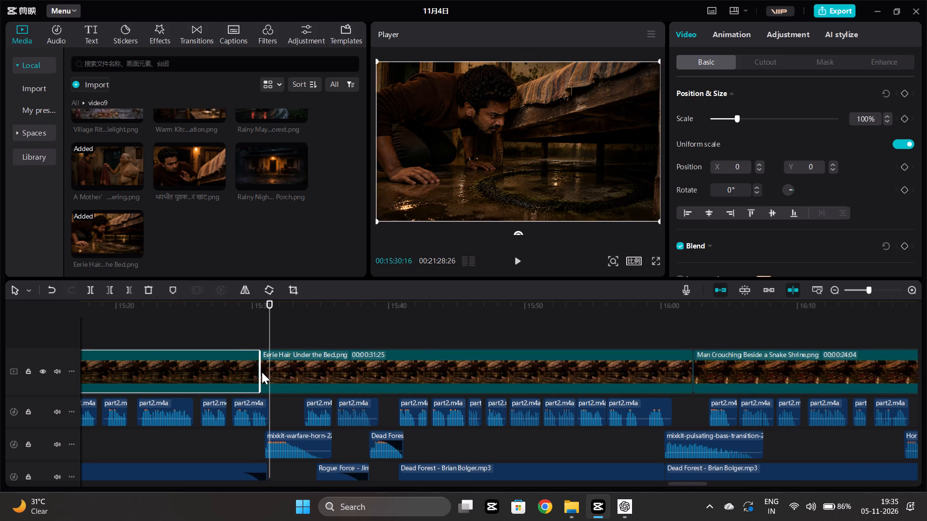
{"action": "left_click_drag", "start_coordinate": [262, 372], "coordinate": [266, 373]}
Play back the cut from the Moss Ring clip into the Eerie Hair clip to check its timing against the narration.
{"action": "left_click", "coordinate": [243, 318]}
{"action": "key", "text": "space"}
{"action": "scroll", "coordinate": [269, 376], "scroll_direction": "right", "scroll_amount": 1}
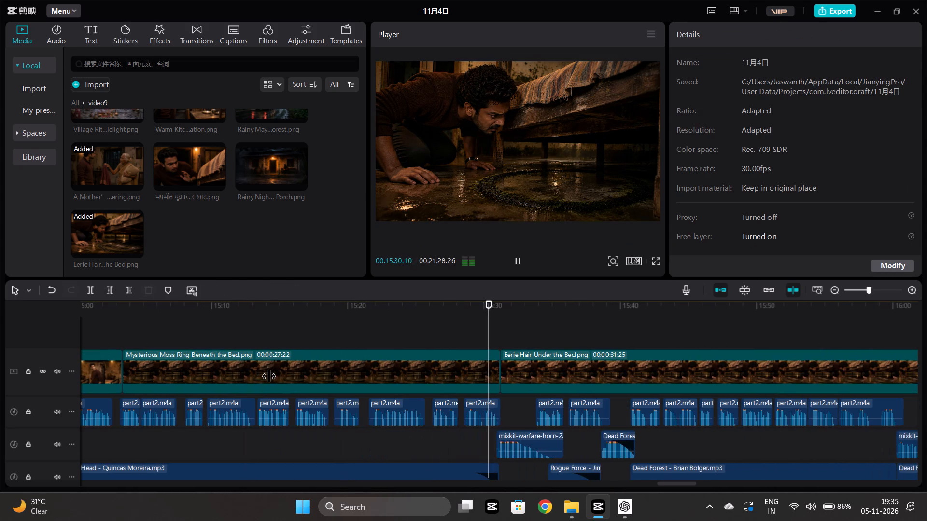
{"action": "scroll", "coordinate": [269, 376], "scroll_direction": "right", "scroll_amount": 1}
{"action": "scroll", "coordinate": [309, 360], "scroll_direction": "left", "scroll_amount": 1}
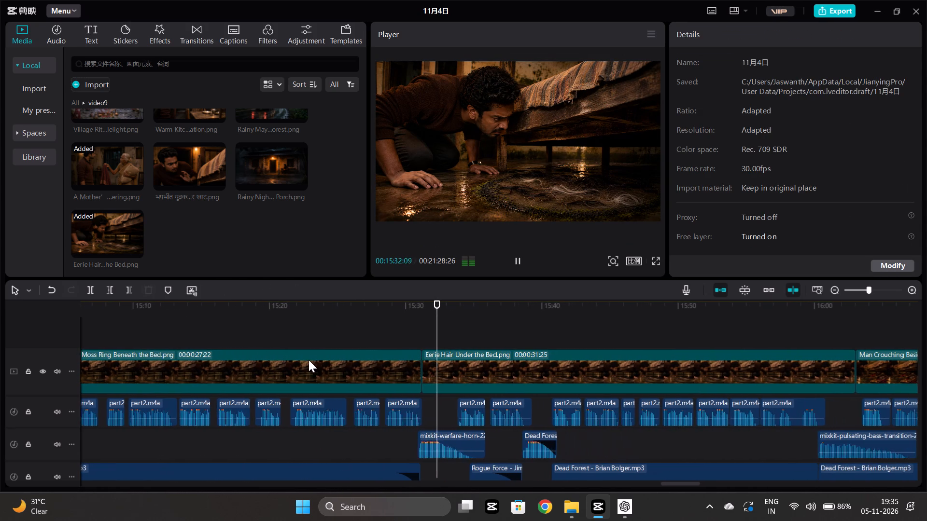
{"action": "scroll", "coordinate": [309, 360], "scroll_direction": "left", "scroll_amount": 1}
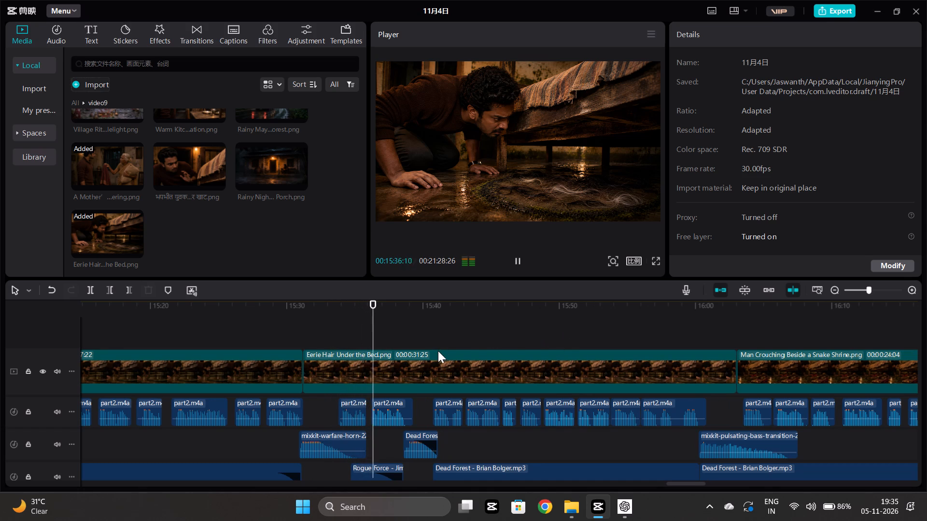
{"action": "left_click", "coordinate": [424, 330]}
{"action": "key", "text": "space"}
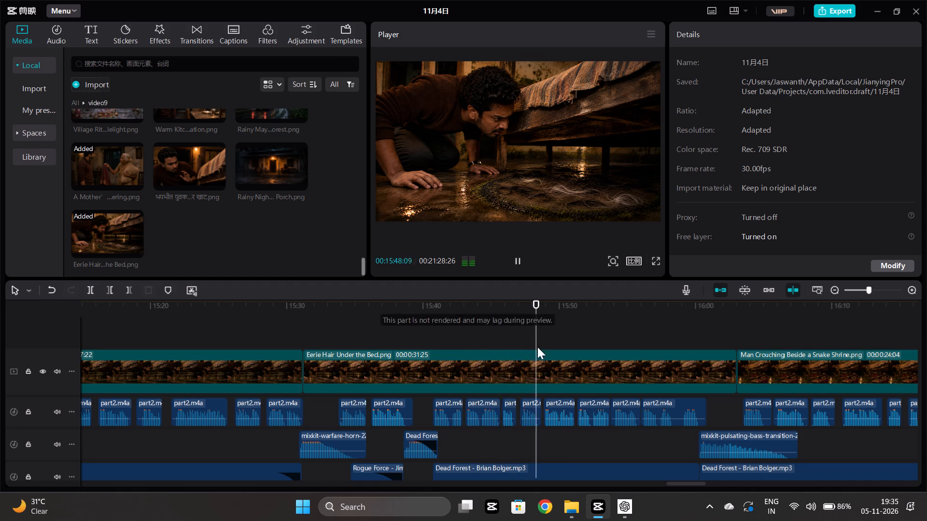
Play through the rest of the Eerie Hair clip and extend its end to a duration of 00:00:32:14.
{"action": "left_click", "coordinate": [637, 338]}
{"action": "key", "text": "space"}
{"action": "scroll", "coordinate": [627, 334], "scroll_direction": "left", "scroll_amount": 1}
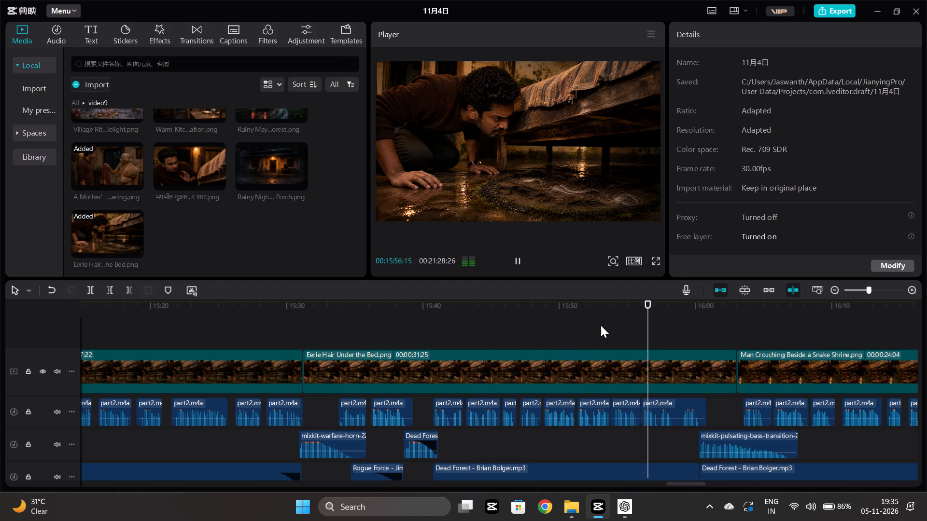
{"action": "scroll", "coordinate": [601, 325], "scroll_direction": "left", "scroll_amount": 1}
{"action": "scroll", "coordinate": [586, 370], "scroll_direction": "left", "scroll_amount": 2}
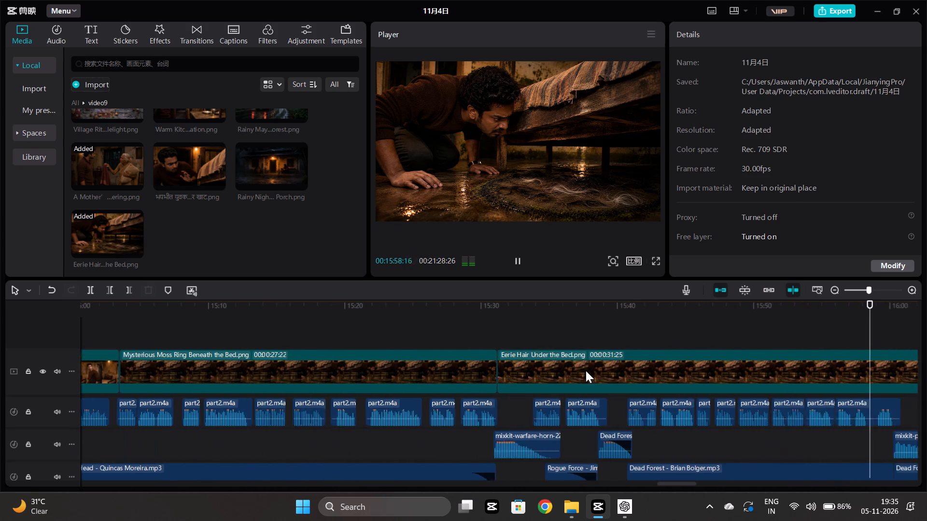
{"action": "scroll", "coordinate": [586, 370], "scroll_direction": "left", "scroll_amount": 1}
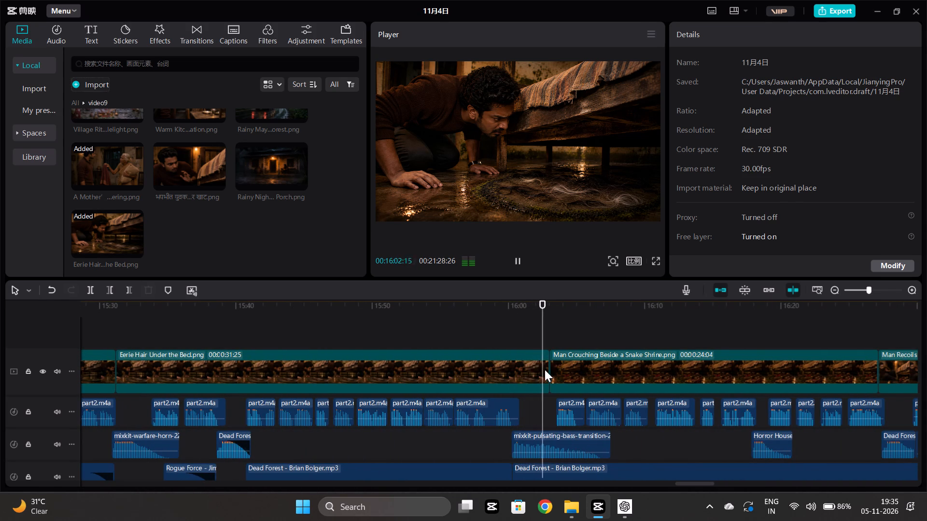
{"action": "left_click", "coordinate": [544, 370]}
{"action": "left_click_drag", "start_coordinate": [550, 372], "coordinate": [556, 373]}
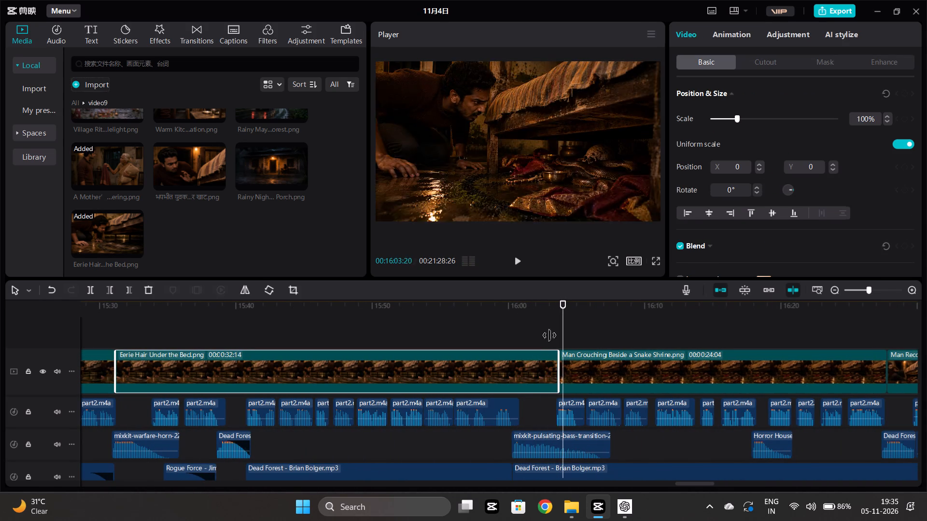
Play through the Man Crouching Beside a Snake Shrine clip and extend its end to a duration of 00:00:26:10.
{"action": "left_click", "coordinate": [546, 325]}
{"action": "key", "text": "space"}
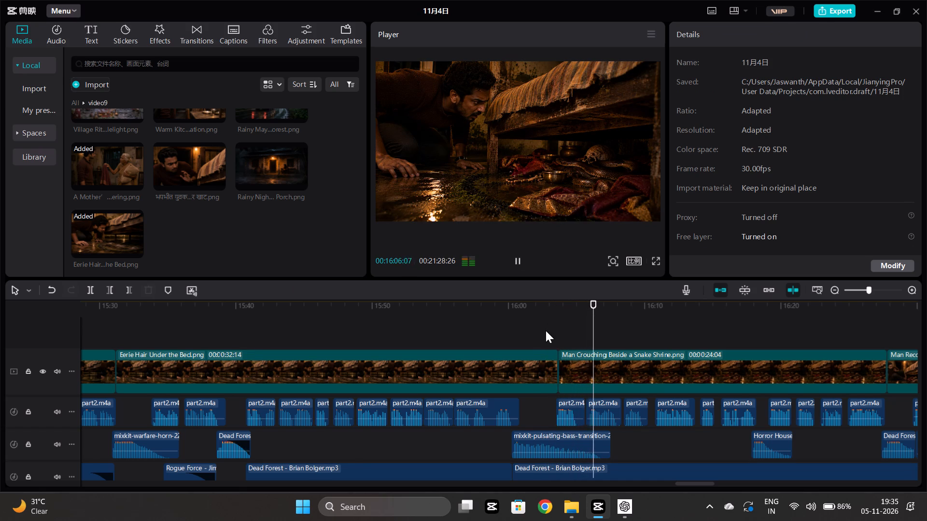
{"action": "scroll", "coordinate": [546, 330], "scroll_direction": "left", "scroll_amount": 1}
{"action": "left_click", "coordinate": [478, 319]}
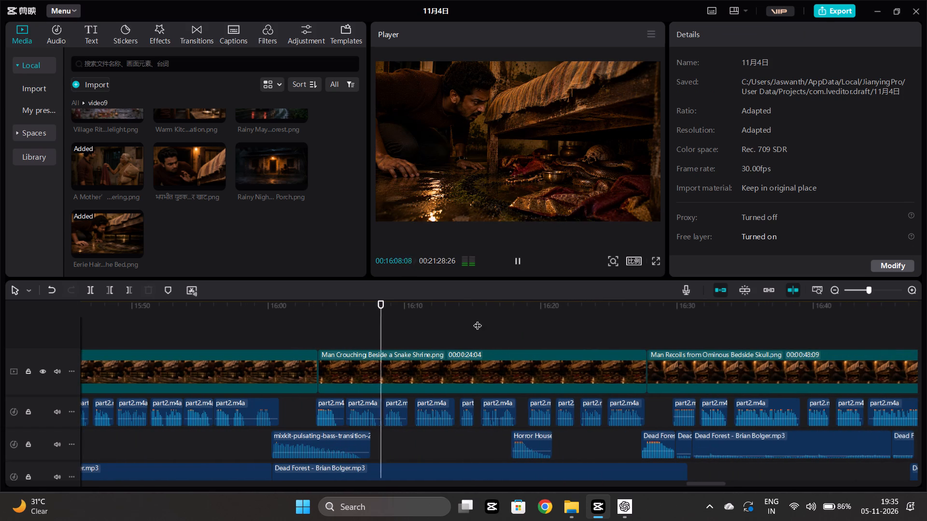
{"action": "key", "text": "space"}
{"action": "left_click", "coordinate": [543, 318]}
{"action": "key", "text": "space"}
{"action": "left_click", "coordinate": [600, 330]}
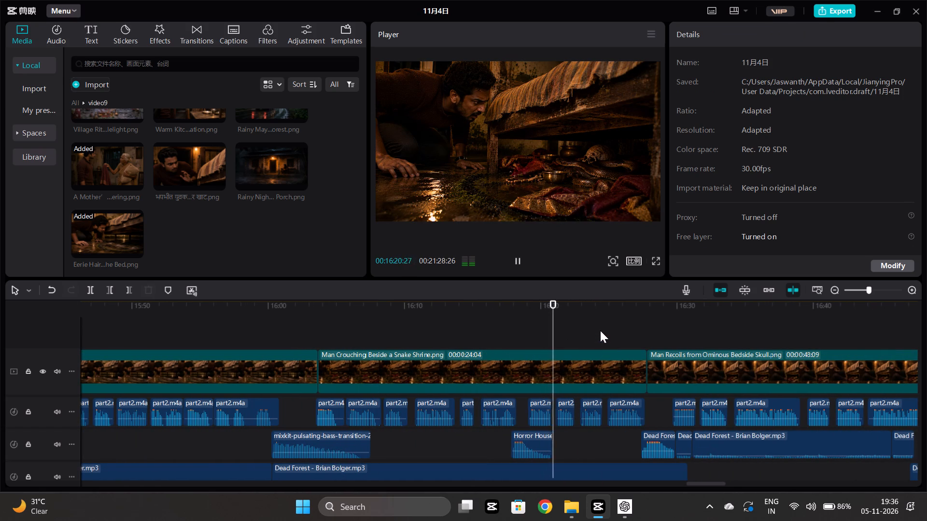
{"action": "key", "text": "space"}
{"action": "scroll", "coordinate": [600, 330], "scroll_direction": "left", "scroll_amount": 2}
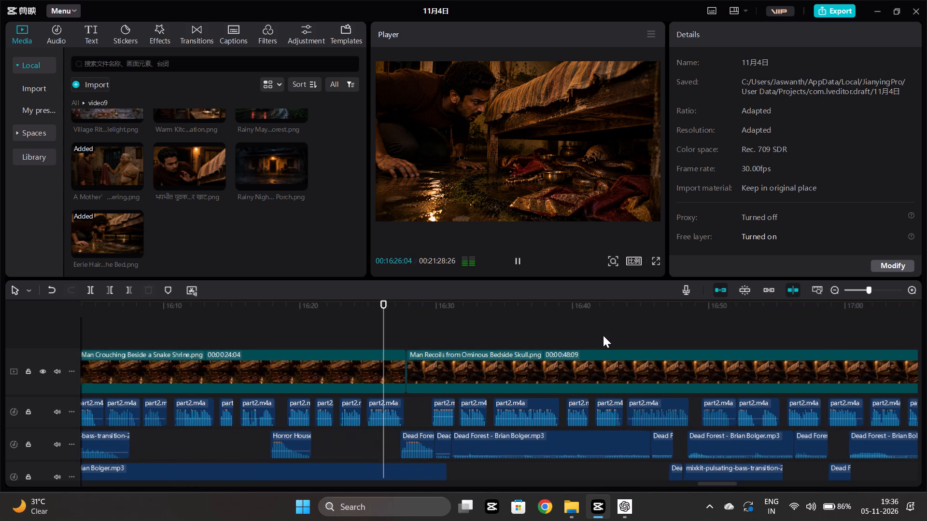
{"action": "scroll", "coordinate": [603, 335], "scroll_direction": "left", "scroll_amount": 1}
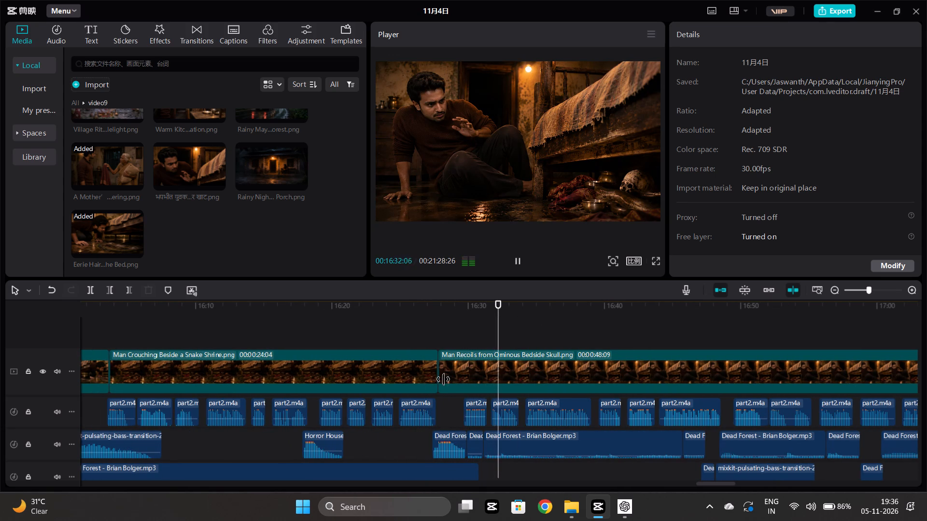
{"action": "left_click", "coordinate": [431, 377]}
{"action": "left_click_drag", "start_coordinate": [438, 373], "coordinate": [465, 384]}
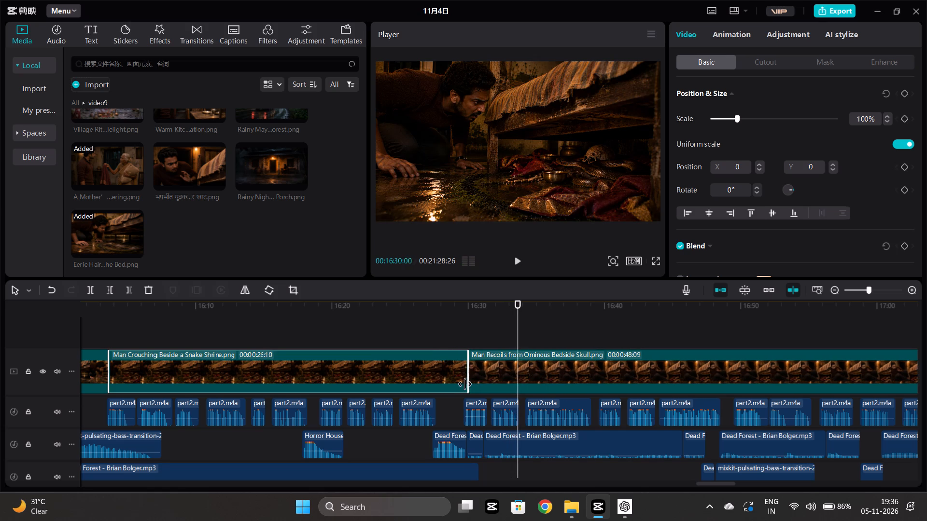
Shorten the Man Crouching Beside a Snake Shrine clip to 00:00:26:00 and play back the cut into the Man Recoils clip.
{"action": "left_click_drag", "start_coordinate": [465, 384], "coordinate": [456, 376]}
{"action": "left_click", "coordinate": [454, 323]}
{"action": "key", "text": "space"}
{"action": "left_click", "coordinate": [455, 366]}
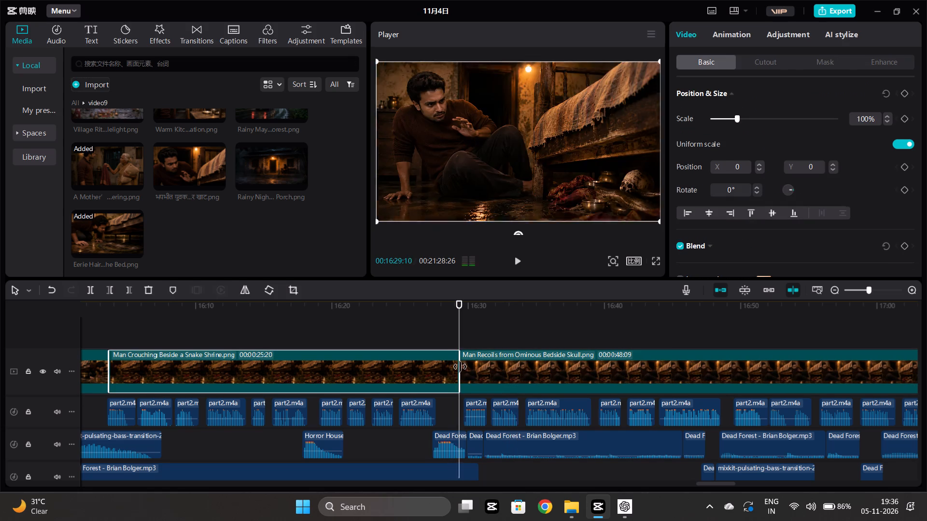
{"action": "left_click", "coordinate": [460, 367]}
{"action": "left_click", "coordinate": [458, 340]}
{"action": "key", "text": "space"}
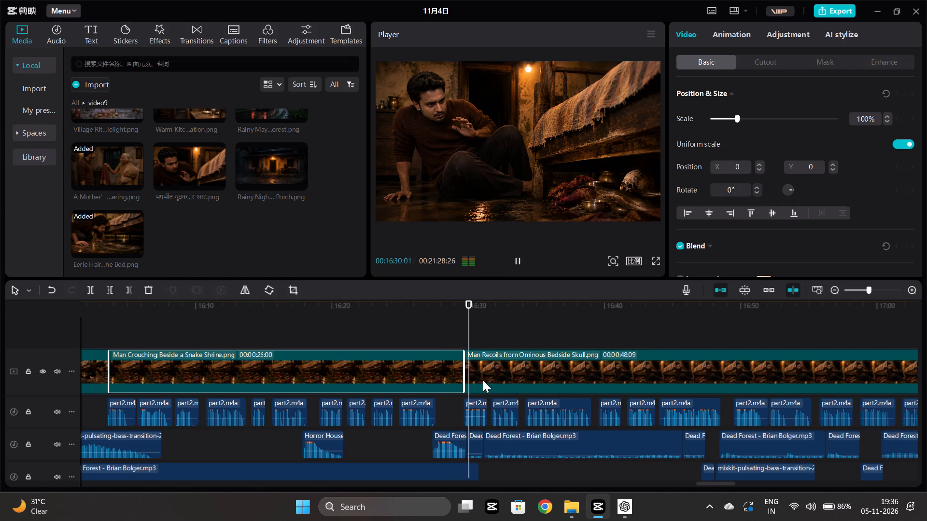
Play through the Man Recoils from Ominous Bedside Skull clip and split it at 00:16:55:14.
{"action": "scroll", "coordinate": [505, 395], "scroll_direction": "left", "scroll_amount": 1}
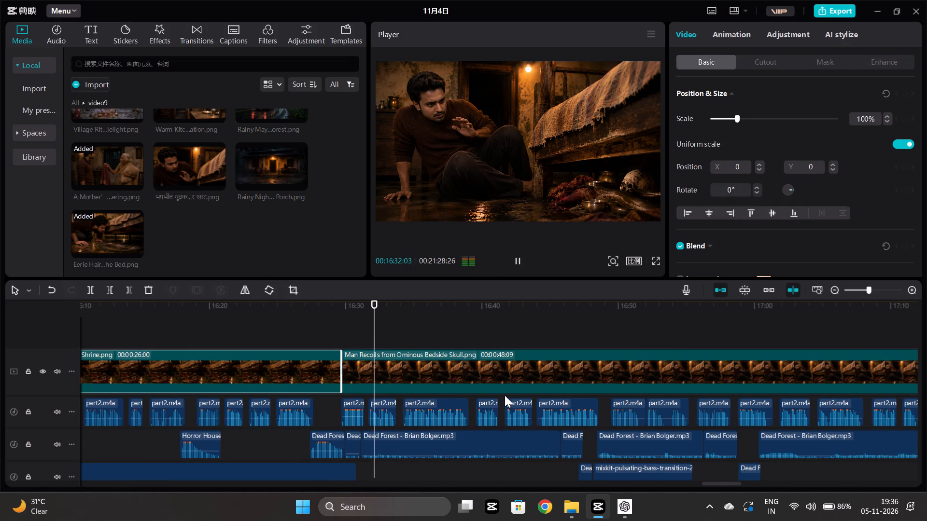
{"action": "scroll", "coordinate": [505, 395], "scroll_direction": "left", "scroll_amount": 1}
{"action": "left_click", "coordinate": [429, 338]}
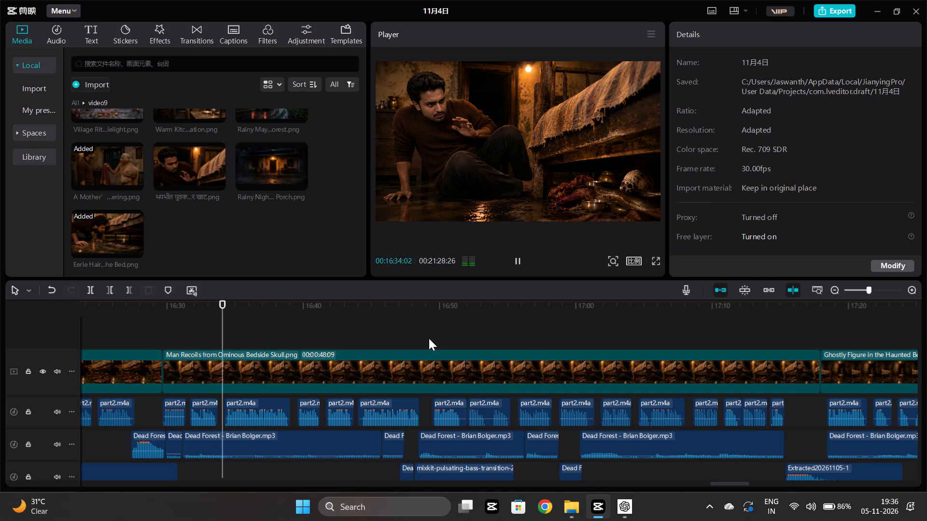
{"action": "key", "text": "space"}
{"action": "scroll", "coordinate": [435, 347], "scroll_direction": "left", "scroll_amount": 1}
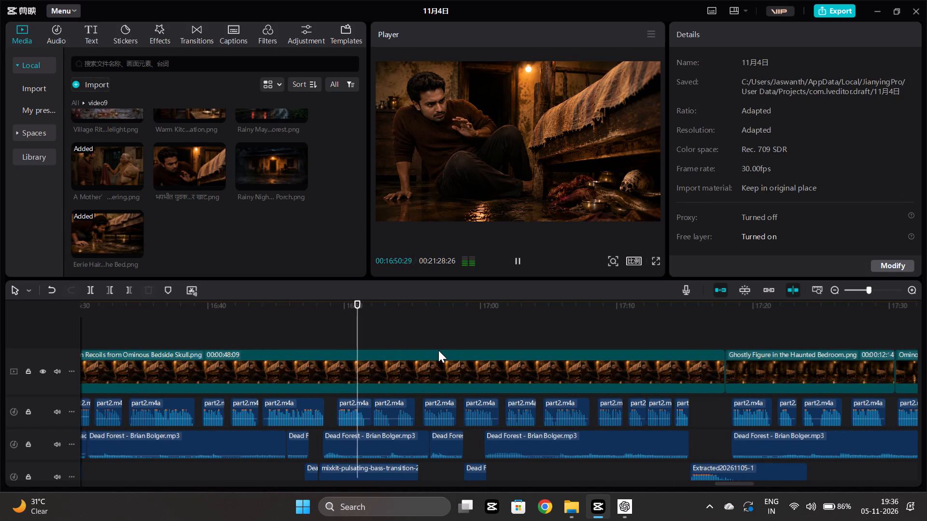
{"action": "scroll", "coordinate": [438, 350], "scroll_direction": "right", "scroll_amount": 2}
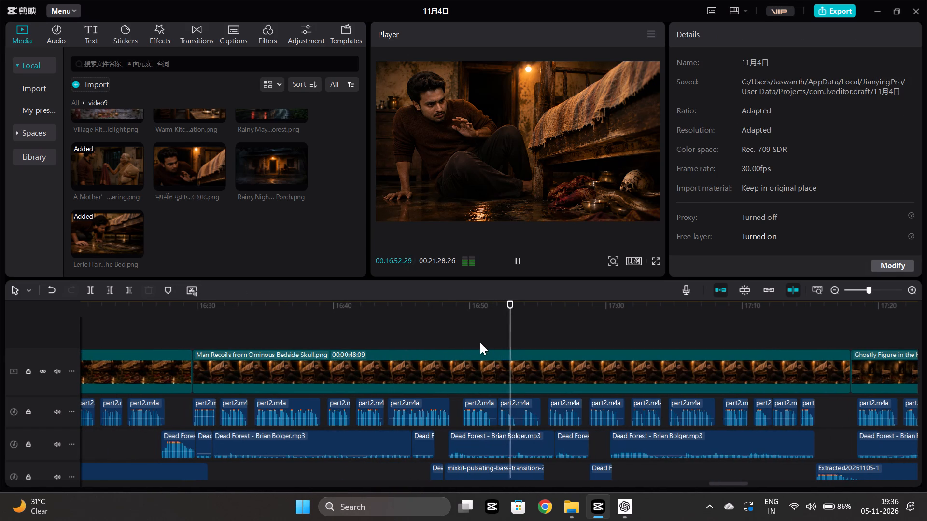
{"action": "scroll", "coordinate": [517, 347], "scroll_direction": "left", "scroll_amount": 1}
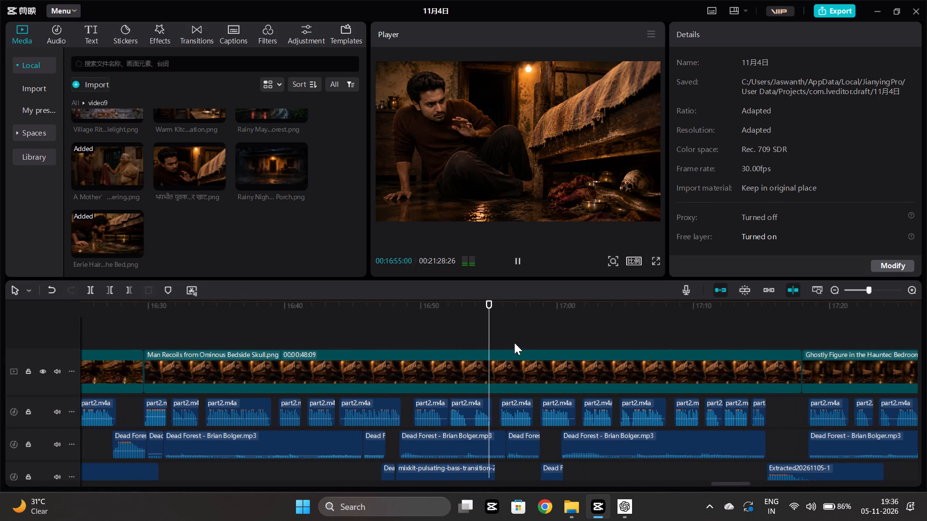
{"action": "key", "text": "space"}
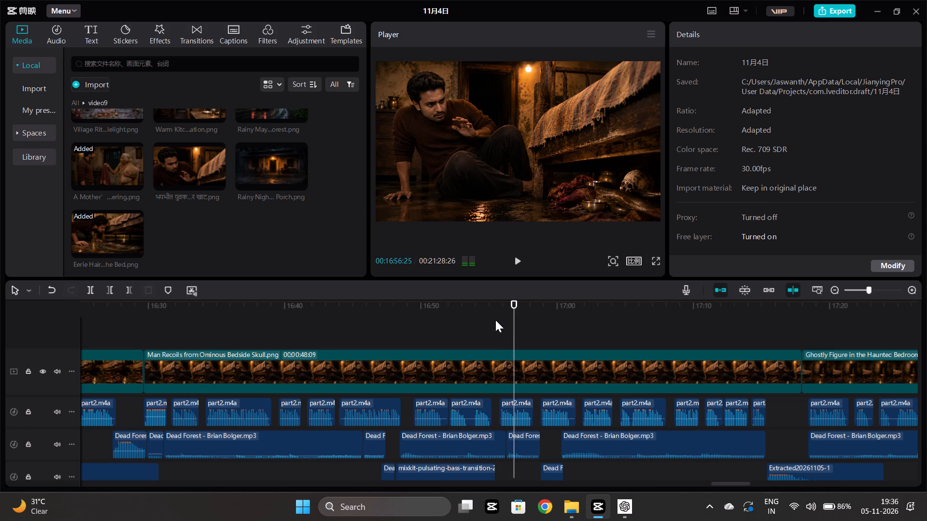
{"action": "left_click", "coordinate": [495, 320]}
{"action": "left_click", "coordinate": [500, 378]}
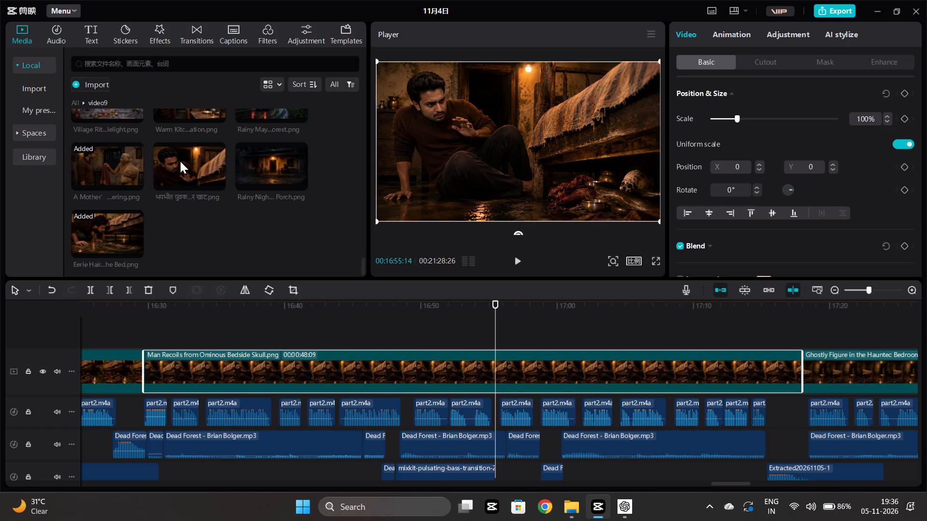
{"action": "left_click", "coordinate": [90, 286]}
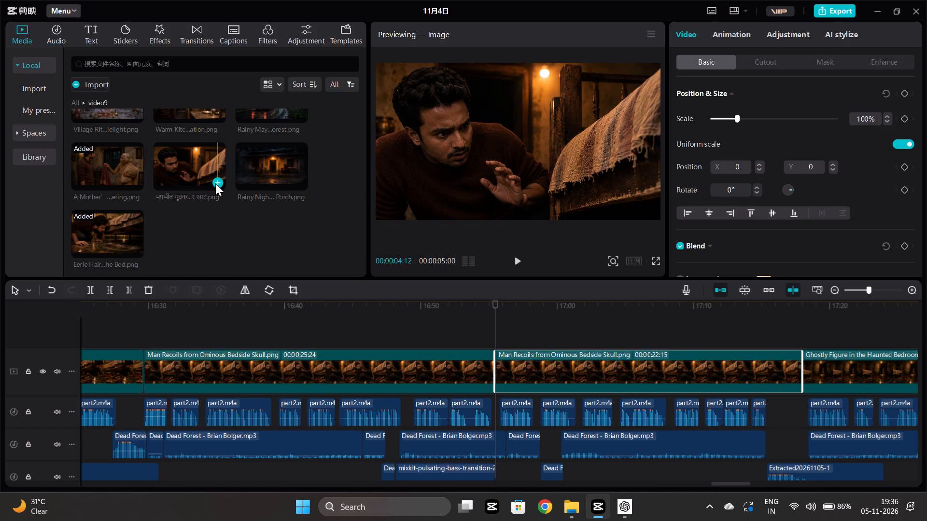
Add the भयभीत युवक और जर्जर खाट image above the main track from the split point and extend it to 00:00:22:28.
{"action": "left_click", "coordinate": [215, 187]}
{"action": "left_click_drag", "start_coordinate": [544, 367], "coordinate": [541, 350]}
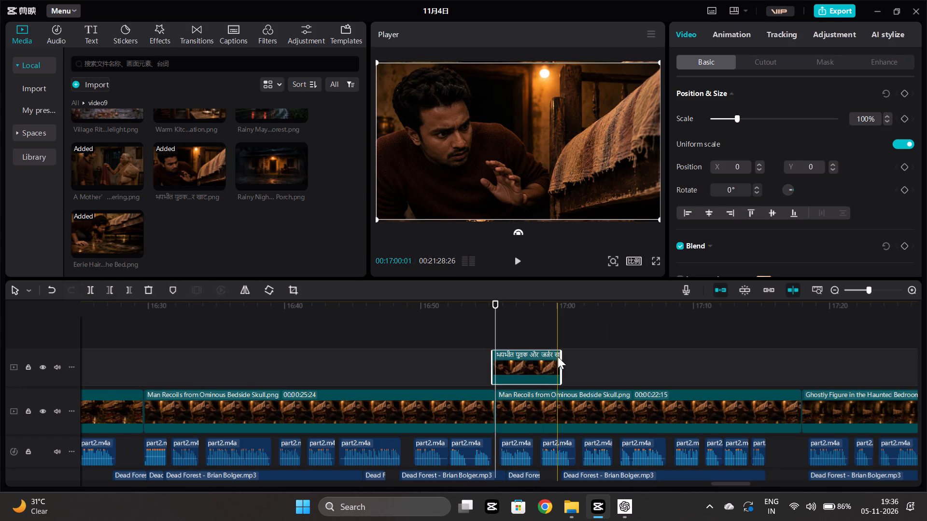
{"action": "left_click_drag", "start_coordinate": [561, 361], "coordinate": [807, 358]}
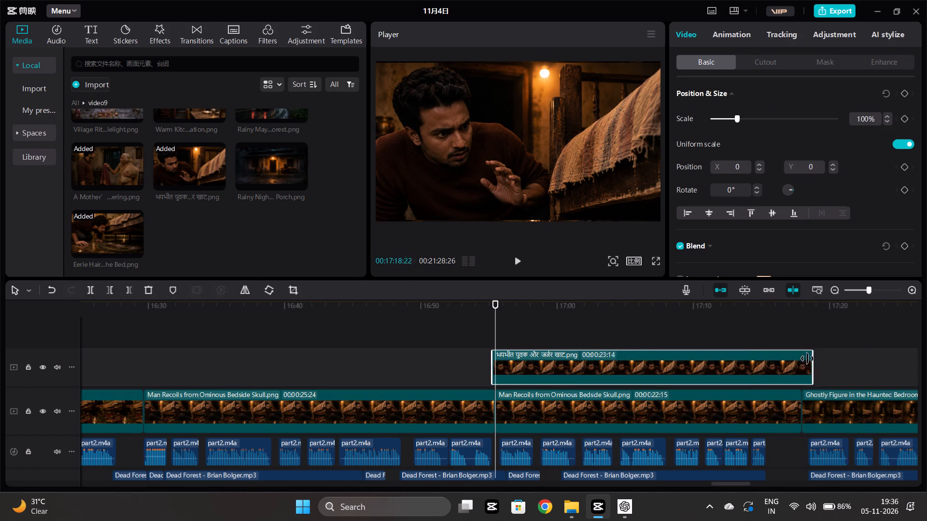
{"action": "left_click_drag", "start_coordinate": [807, 358], "coordinate": [802, 362]}
Delete the second part of the Man Recoils clip and move the भयभीत युवक image into its place on the main track.
{"action": "left_click", "coordinate": [560, 405]}
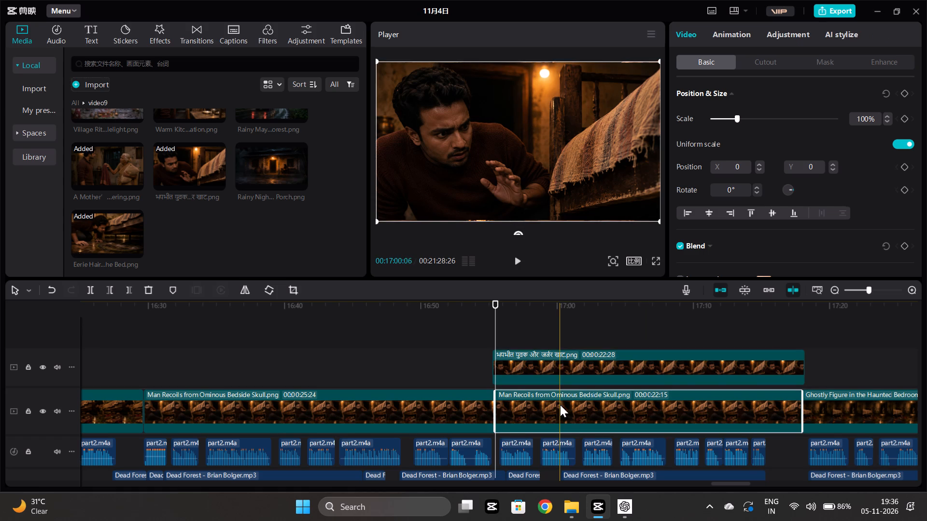
{"action": "key", "text": "Delete"}
{"action": "left_click_drag", "start_coordinate": [548, 363], "coordinate": [549, 394]}
Play back the cut into the भयभीत युवक clip and its end before the Ghostly Figure clip to check the timing.
{"action": "left_click", "coordinate": [489, 343]}
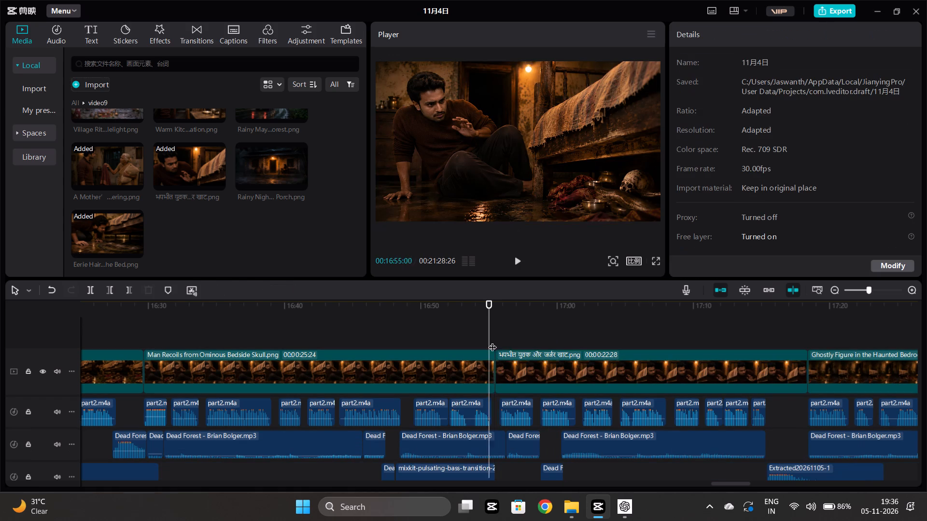
{"action": "key", "text": "space"}
{"action": "scroll", "coordinate": [478, 312], "scroll_direction": "left", "scroll_amount": 1}
{"action": "scroll", "coordinate": [618, 304], "scroll_direction": "left", "scroll_amount": 1}
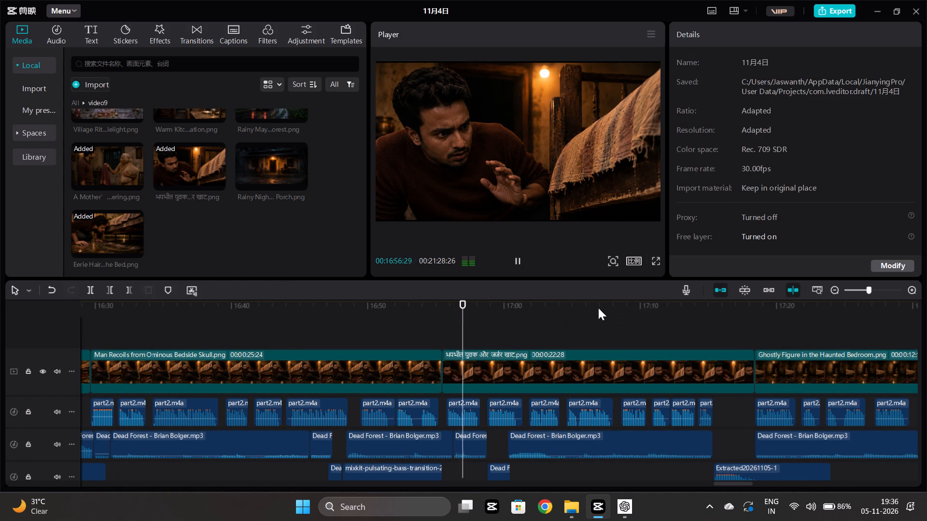
{"action": "scroll", "coordinate": [598, 308], "scroll_direction": "left", "scroll_amount": 1}
{"action": "left_click", "coordinate": [578, 346]}
{"action": "key", "text": "space"}
{"action": "scroll", "coordinate": [578, 346], "scroll_direction": "left", "scroll_amount": 1}
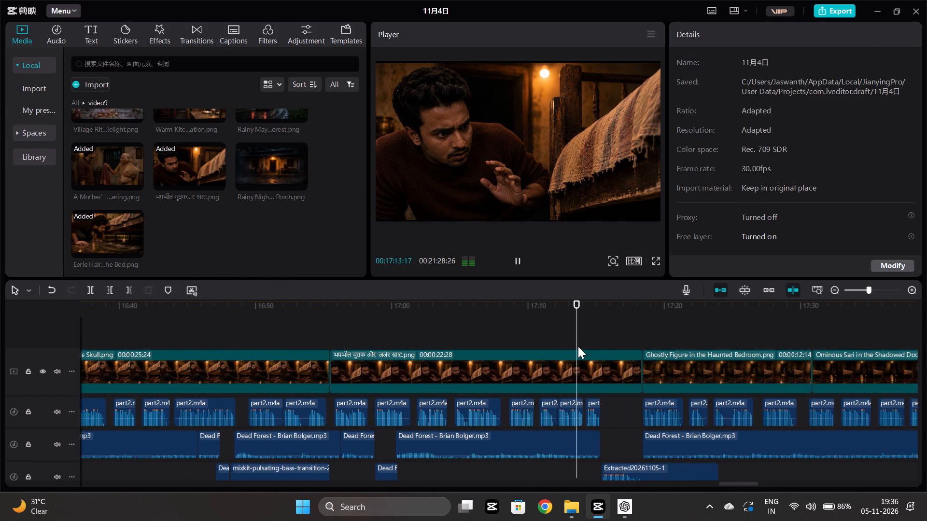
{"action": "scroll", "coordinate": [578, 346], "scroll_direction": "left", "scroll_amount": 1}
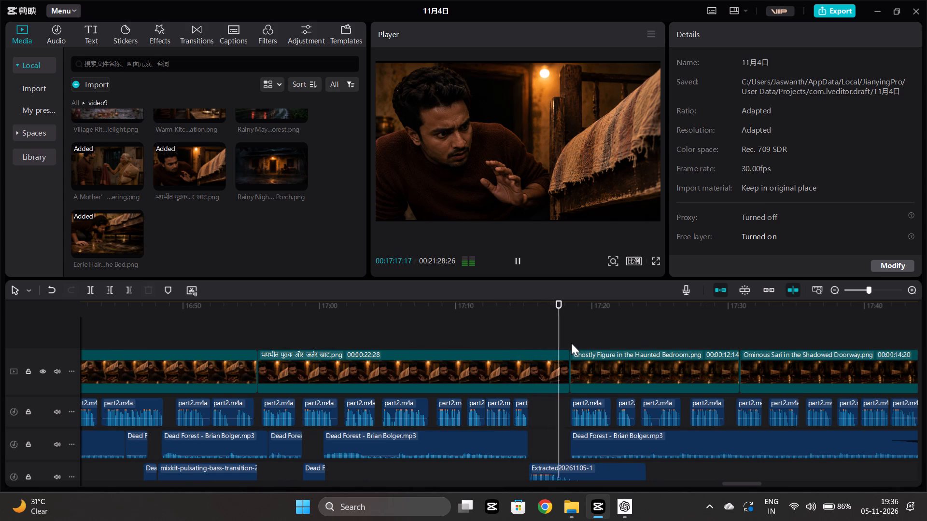
Look back through the earlier scene clips, from the Ghostly Figure scene to the Moonlit Village House with Sleeping Watchman scene.
{"action": "scroll", "coordinate": [571, 343], "scroll_direction": "right", "scroll_amount": 1}
{"action": "scroll", "coordinate": [499, 340], "scroll_direction": "right", "scroll_amount": 1}
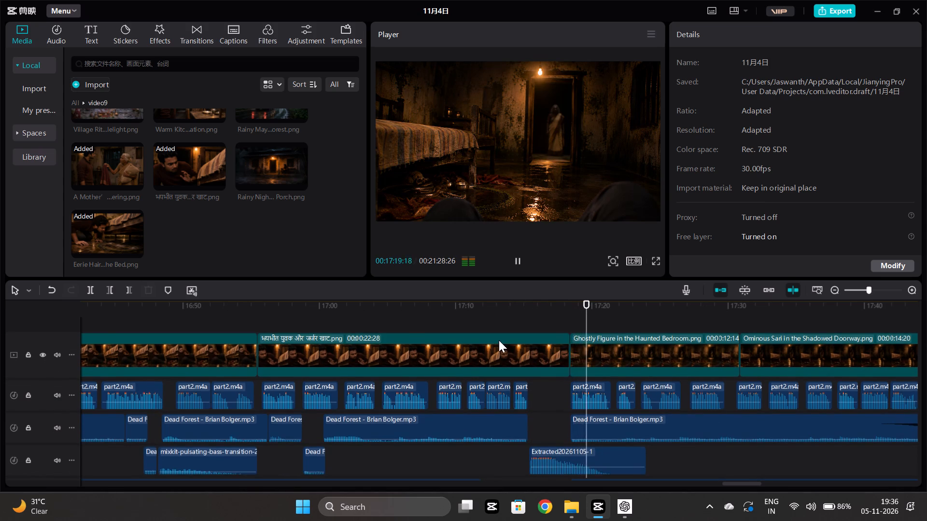
{"action": "scroll", "coordinate": [499, 340], "scroll_direction": "right", "scroll_amount": 3}
{"action": "scroll", "coordinate": [554, 389], "scroll_direction": "up", "scroll_amount": 2}
{"action": "scroll", "coordinate": [586, 385], "scroll_direction": "right", "scroll_amount": 1}
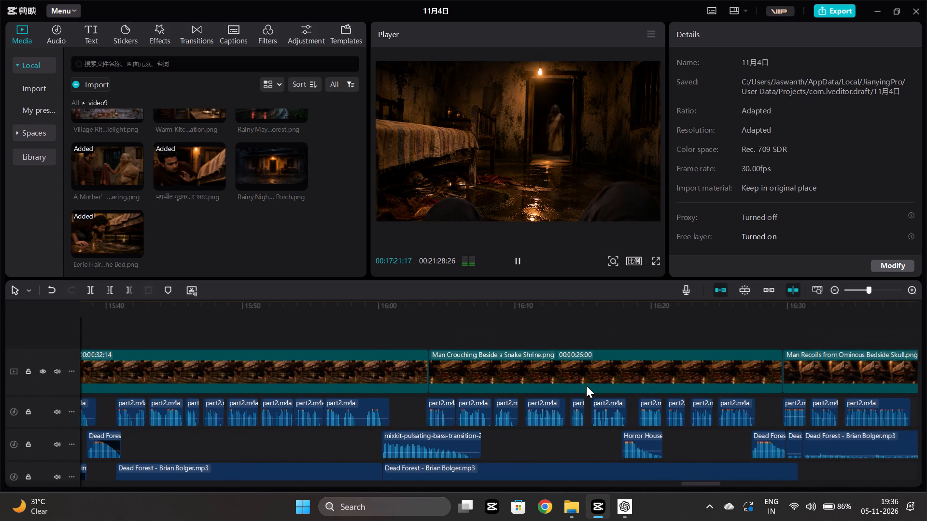
{"action": "scroll", "coordinate": [586, 385], "scroll_direction": "right", "scroll_amount": 1}
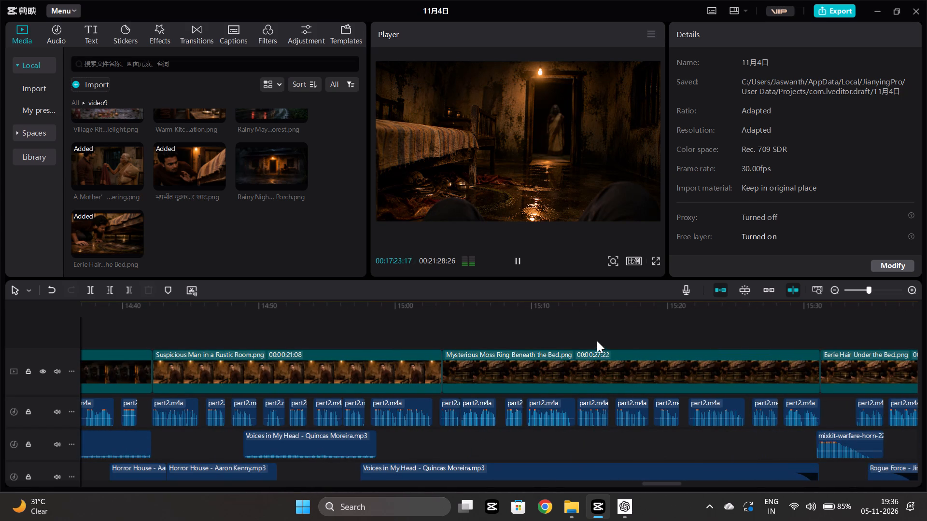
{"action": "left_click", "coordinate": [598, 328]}
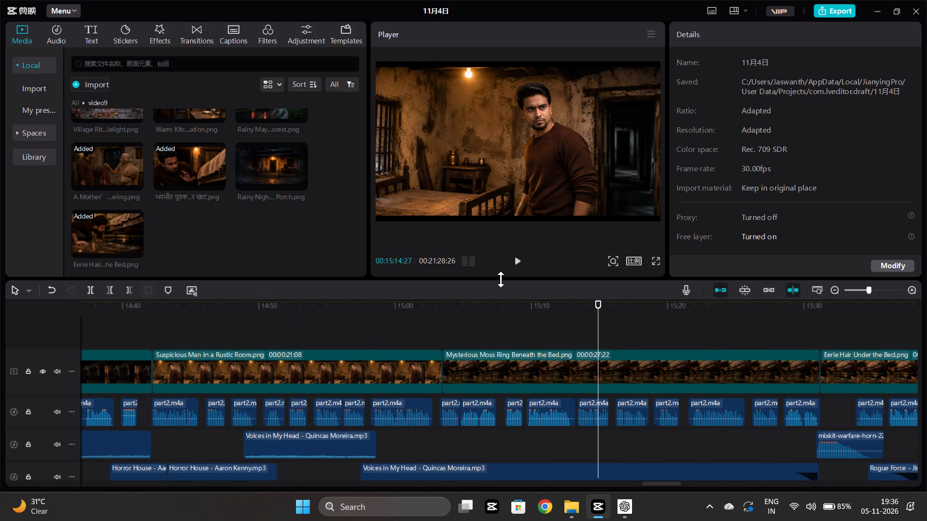
{"action": "scroll", "coordinate": [474, 370], "scroll_direction": "right", "scroll_amount": 1}
{"action": "scroll", "coordinate": [690, 332], "scroll_direction": "right", "scroll_amount": 1}
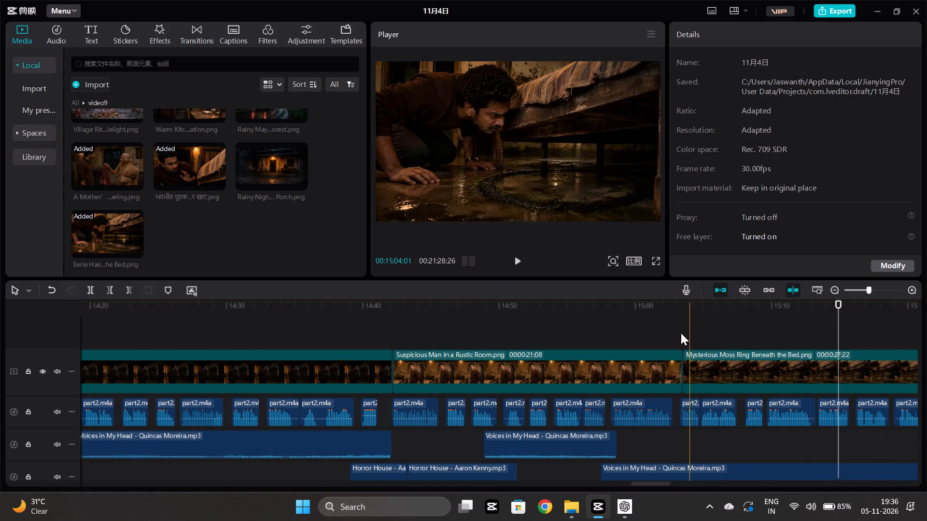
{"action": "scroll", "coordinate": [681, 333], "scroll_direction": "right", "scroll_amount": 2}
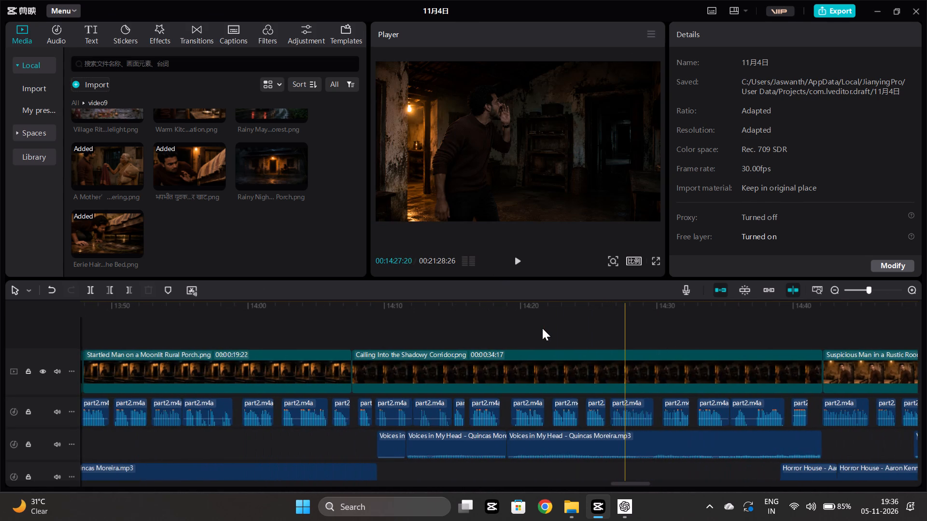
{"action": "scroll", "coordinate": [542, 328], "scroll_direction": "right", "scroll_amount": 2}
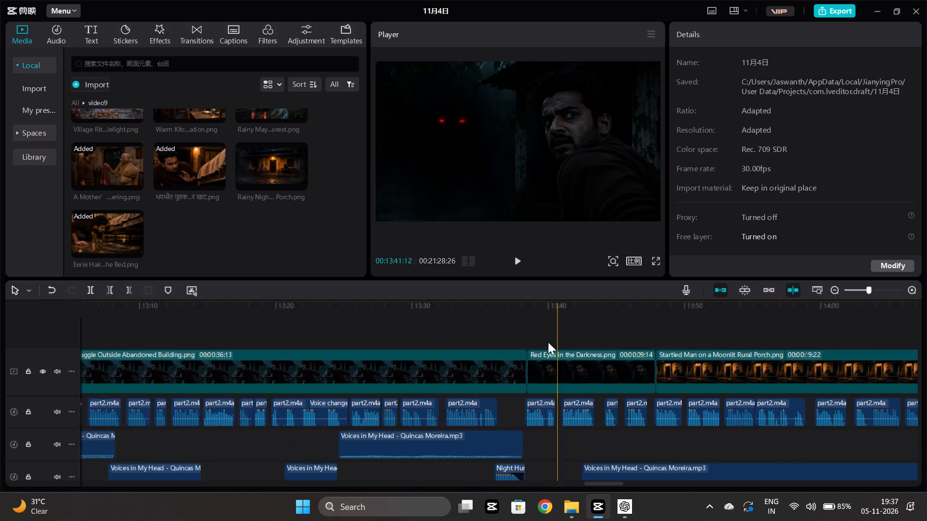
{"action": "scroll", "coordinate": [548, 342], "scroll_direction": "right", "scroll_amount": 1}
{"action": "scroll", "coordinate": [404, 342], "scroll_direction": "right", "scroll_amount": 2}
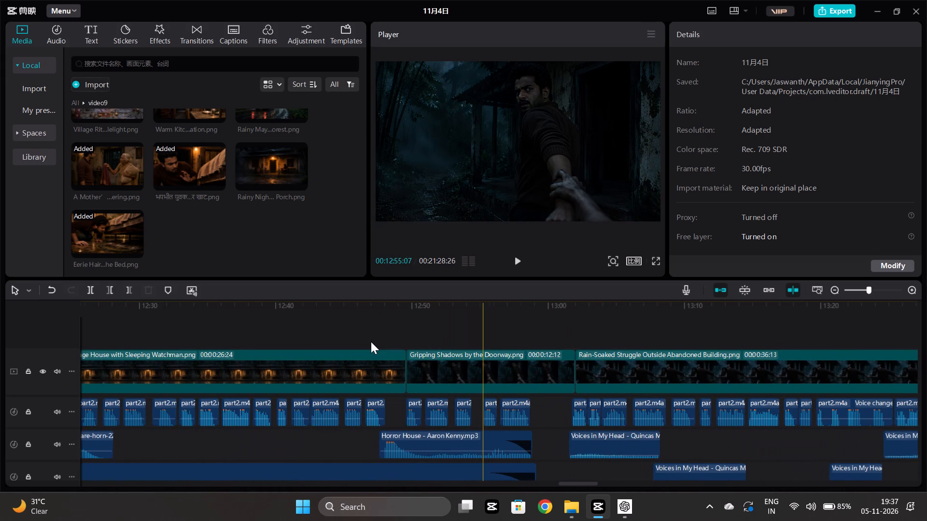
{"action": "scroll", "coordinate": [463, 335], "scroll_direction": "right", "scroll_amount": 1}
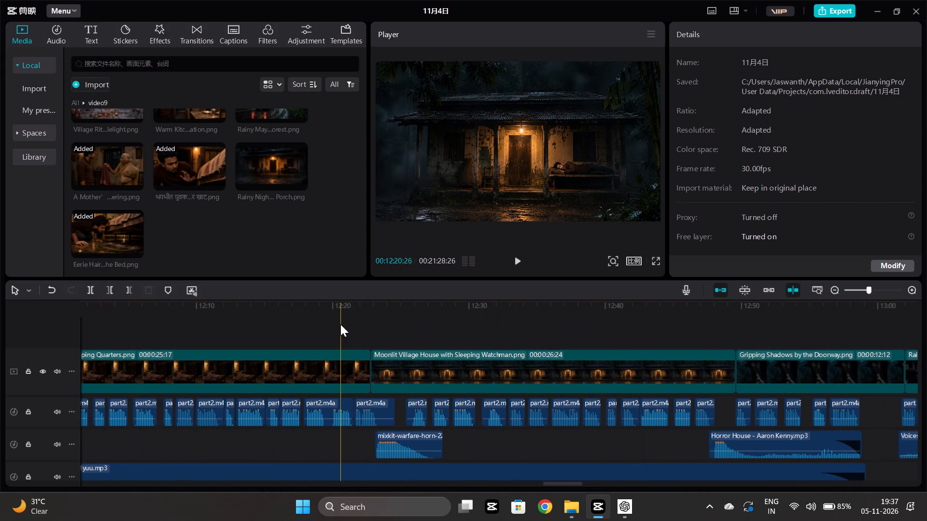
Play through the Moonlit Village House with Sleeping Watchman clip and split it at 00:12:38:04.
{"action": "left_click", "coordinate": [357, 315]}
{"action": "key", "text": "space"}
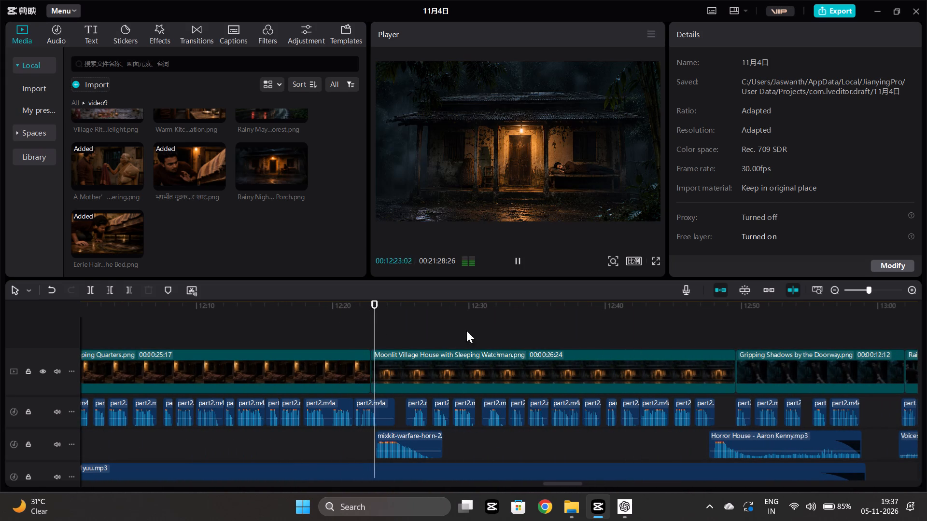
{"action": "scroll", "coordinate": [488, 327], "scroll_direction": "left", "scroll_amount": 1}
{"action": "left_click", "coordinate": [337, 347]}
{"action": "key", "text": "space"}
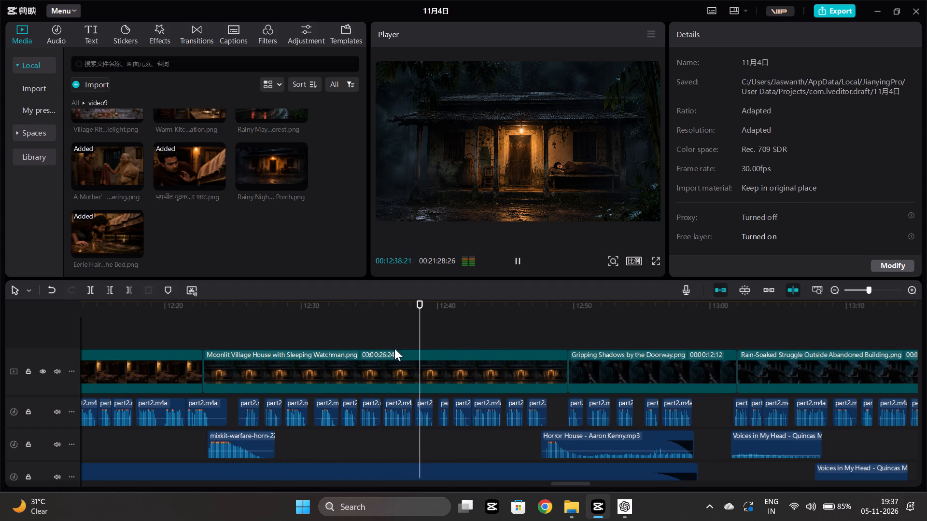
{"action": "left_click", "coordinate": [412, 339]}
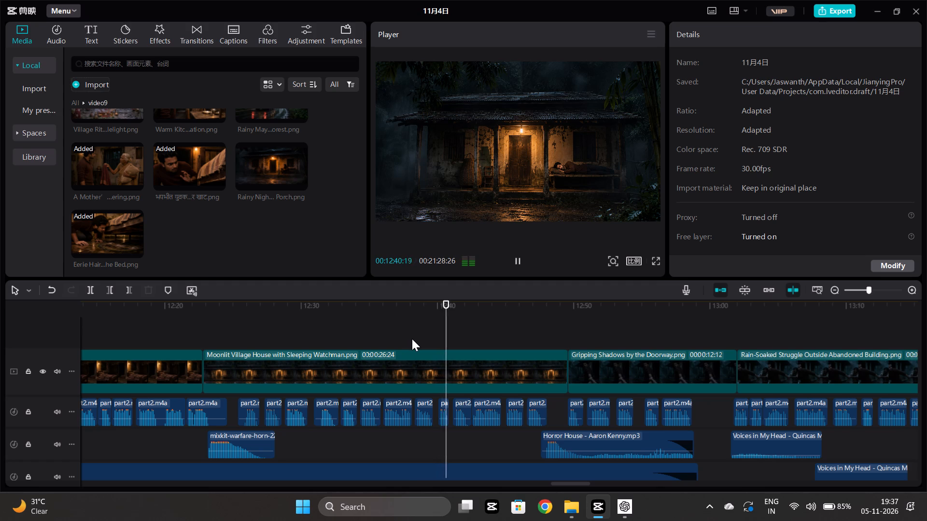
{"action": "left_click", "coordinate": [408, 373]}
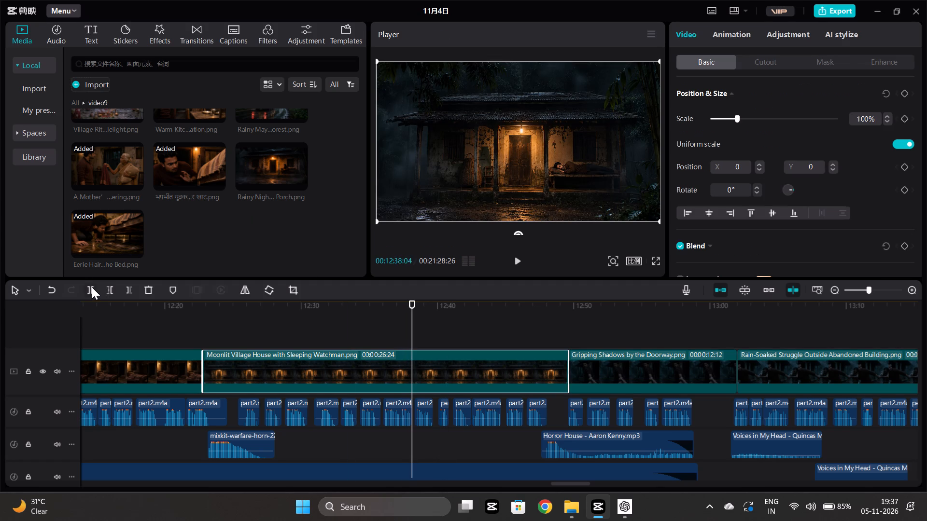
{"action": "left_click", "coordinate": [92, 287]}
Add the Rainy Night porch image at the split and move it onto a track above the Moonlit Village House clips.
{"action": "left_click", "coordinate": [303, 187]}
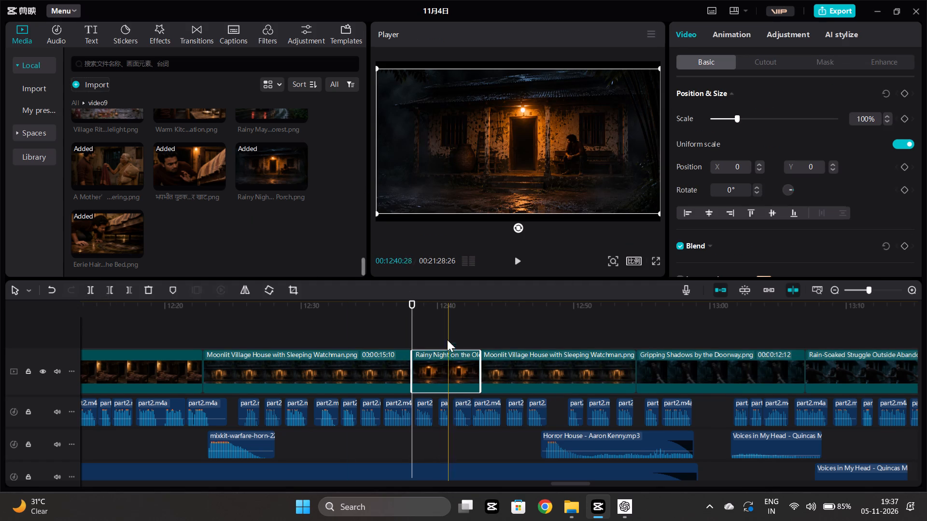
{"action": "left_click_drag", "start_coordinate": [445, 356], "coordinate": [445, 330]}
Play back the Moonlit Village House with Sleeping Watchman clips around the Rainy Night porch image to find where the scene should change.
{"action": "left_click", "coordinate": [362, 336]}
{"action": "key", "text": "space"}
{"action": "scroll", "coordinate": [419, 402], "scroll_direction": "down", "scroll_amount": 2}
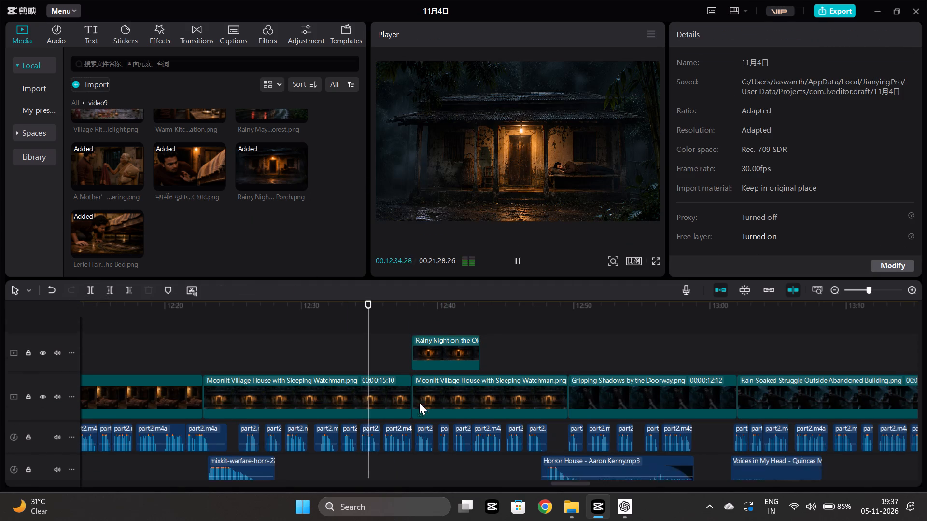
{"action": "scroll", "coordinate": [419, 402], "scroll_direction": "down", "scroll_amount": 2}
{"action": "scroll", "coordinate": [379, 422], "scroll_direction": "up", "scroll_amount": 2}
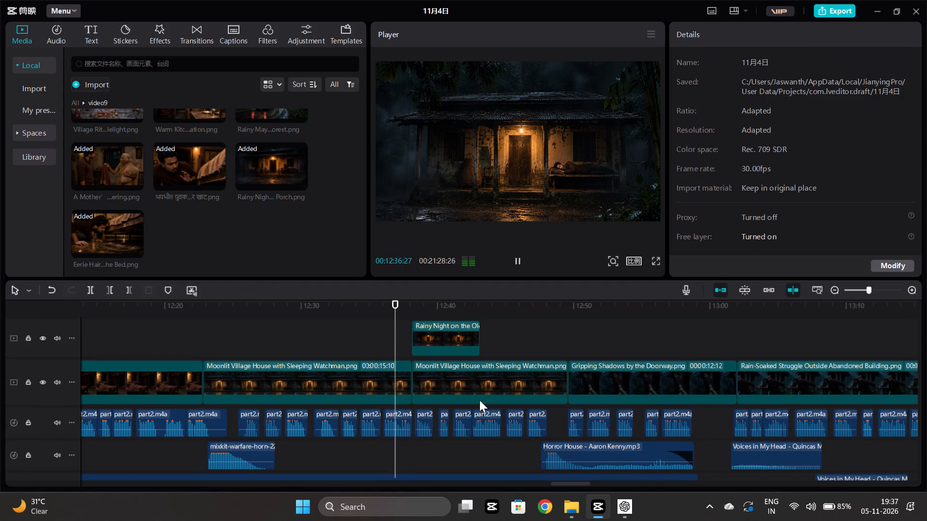
{"action": "left_click", "coordinate": [277, 331]}
{"action": "key", "text": "space"}
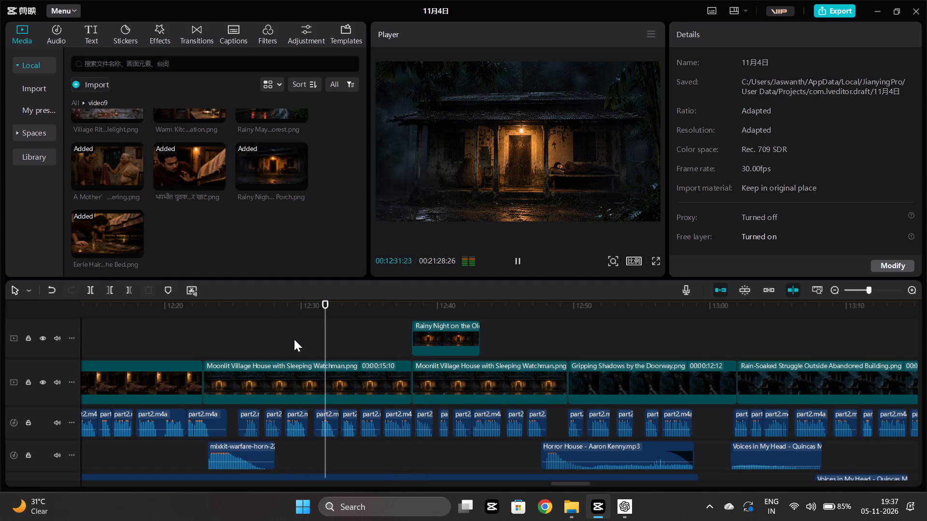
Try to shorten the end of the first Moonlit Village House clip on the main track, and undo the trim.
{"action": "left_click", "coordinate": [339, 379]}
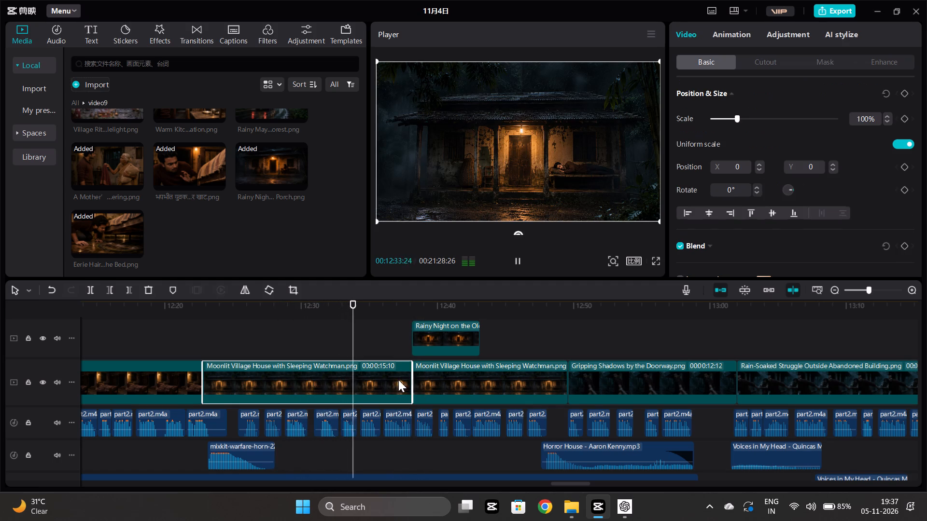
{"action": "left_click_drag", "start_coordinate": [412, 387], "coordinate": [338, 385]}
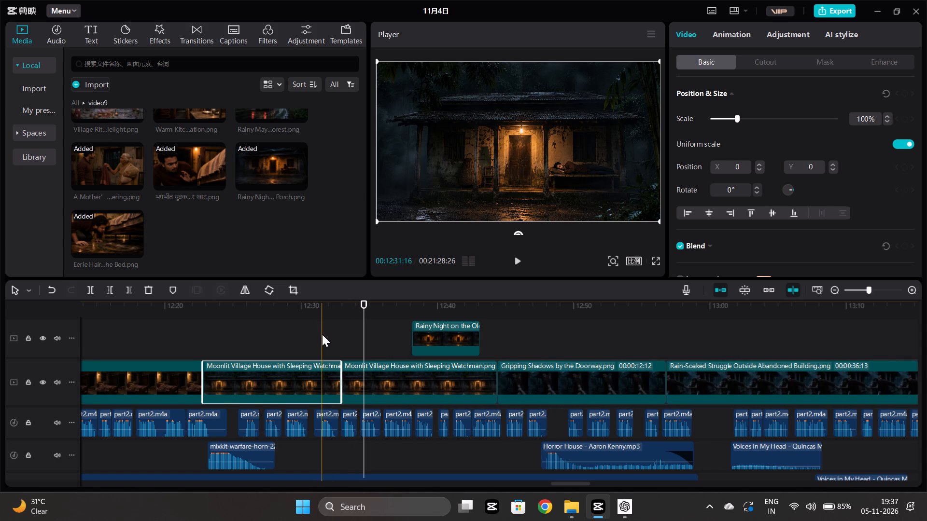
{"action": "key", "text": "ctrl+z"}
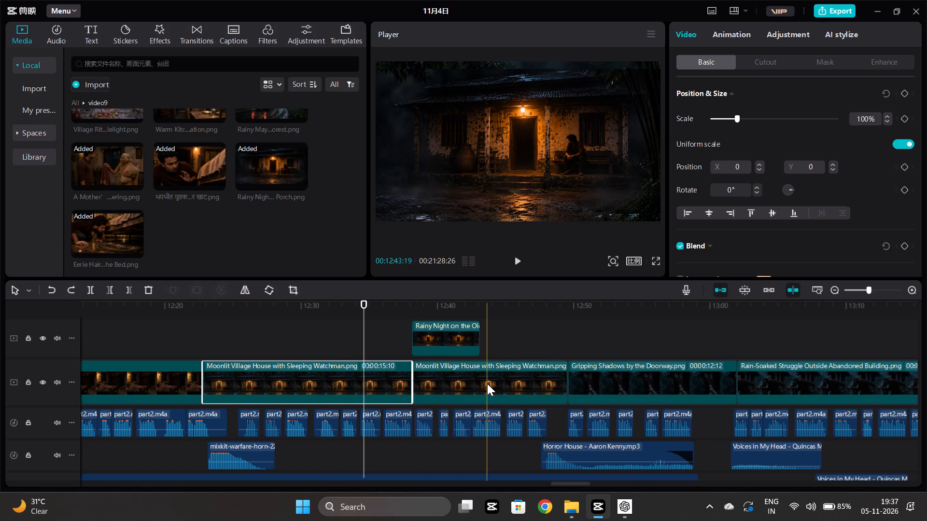
Split the first Moonlit Village House with Sleeping Watchman clip at 00:12:34:18 and play across the cut.
{"action": "left_click", "coordinate": [485, 383]}
{"action": "left_click", "coordinate": [363, 384]}
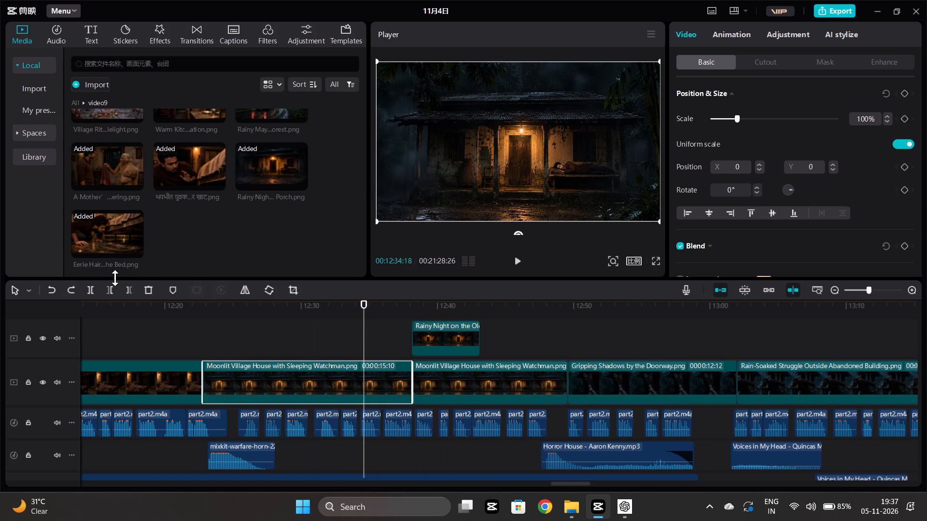
{"action": "left_click", "coordinate": [86, 295]}
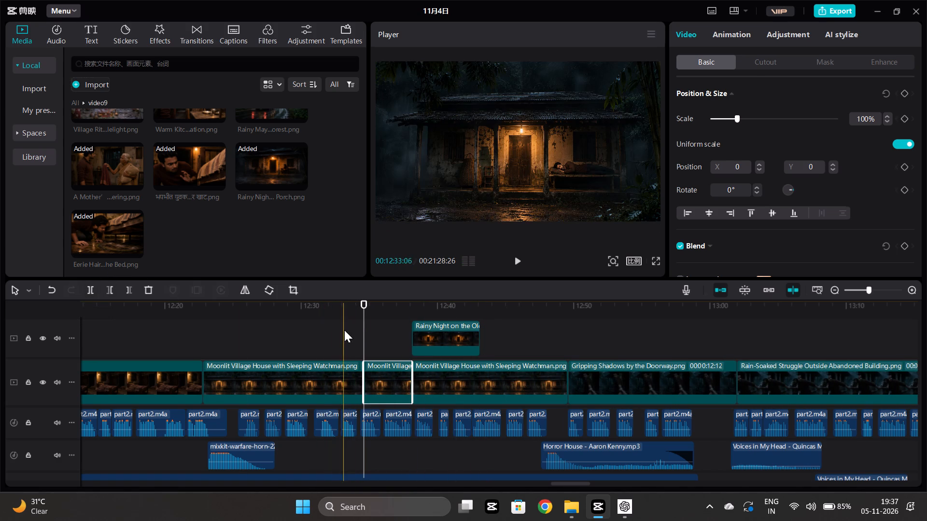
{"action": "left_click", "coordinate": [344, 330]}
{"action": "key", "text": "space"}
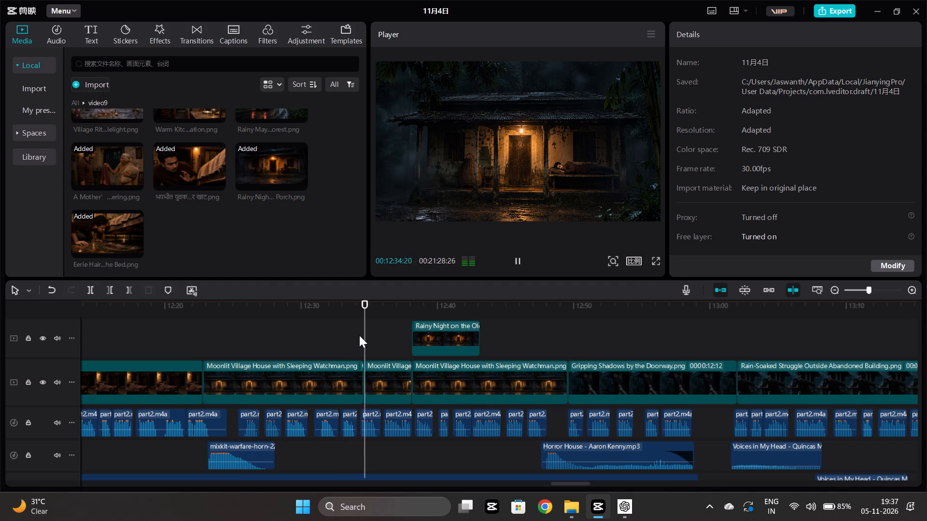
Move the Rainy Night porch clip on the upper track to the new split and extend it to 00:00:14:25, ending near Gripping Shadows.
{"action": "left_click", "coordinate": [363, 334]}
{"action": "left_click_drag", "start_coordinate": [459, 329], "coordinate": [412, 336]}
{"action": "left_click_drag", "start_coordinate": [434, 339], "coordinate": [539, 334]}
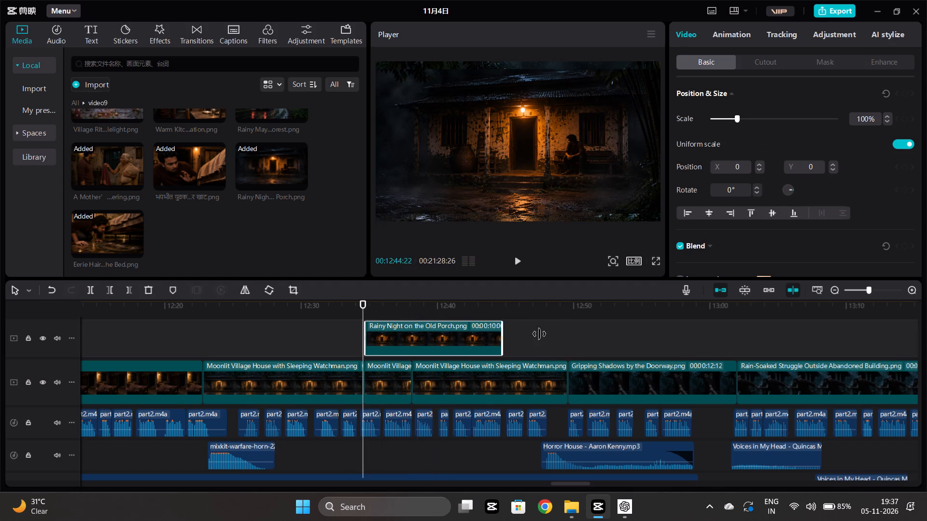
{"action": "left_click_drag", "start_coordinate": [539, 334], "coordinate": [565, 343]}
Delete the two Moonlit Village House pieces after the split and move the Rainy Night porch clip into their place on the main track.
{"action": "left_click", "coordinate": [504, 377]}
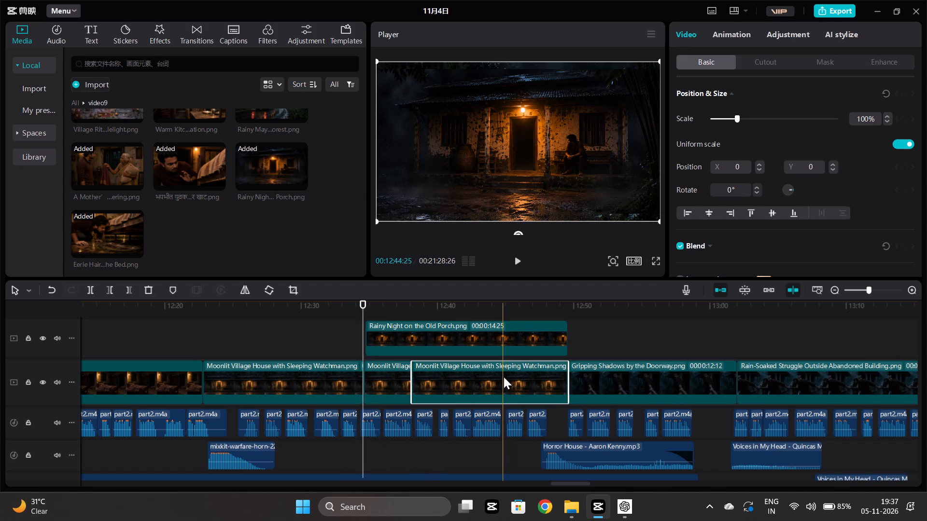
{"action": "key", "text": "Delete"}
{"action": "left_click", "coordinate": [383, 374]}
{"action": "key", "text": "Delete"}
{"action": "left_click_drag", "start_coordinate": [408, 329], "coordinate": [404, 368]}
Play back the Rainy Night porch clip from its start into the Gripping Shadows by the Doorway clip to check the timing.
{"action": "left_click", "coordinate": [362, 314]}
{"action": "key", "text": "space"}
{"action": "scroll", "coordinate": [424, 374], "scroll_direction": "up", "scroll_amount": 3}
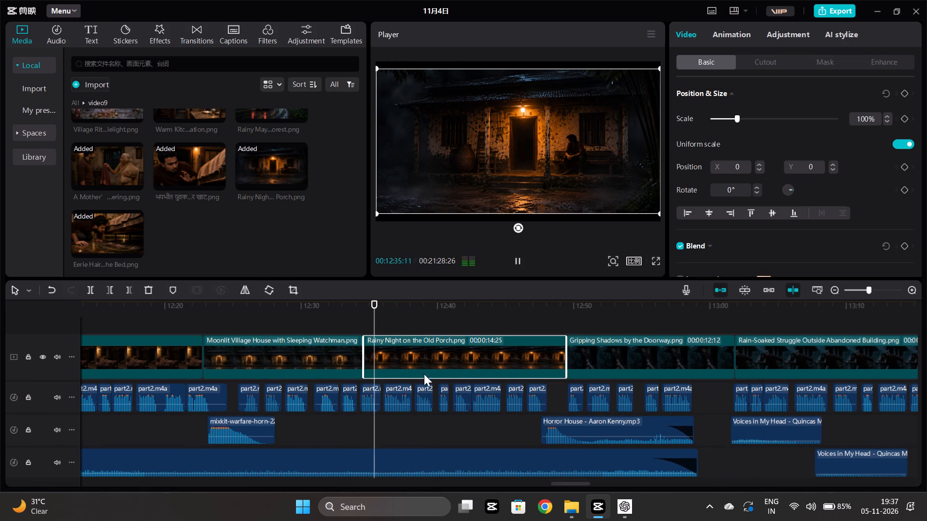
{"action": "scroll", "coordinate": [424, 374], "scroll_direction": "up", "scroll_amount": 2}
{"action": "left_click", "coordinate": [404, 329]}
{"action": "key", "text": "space"}
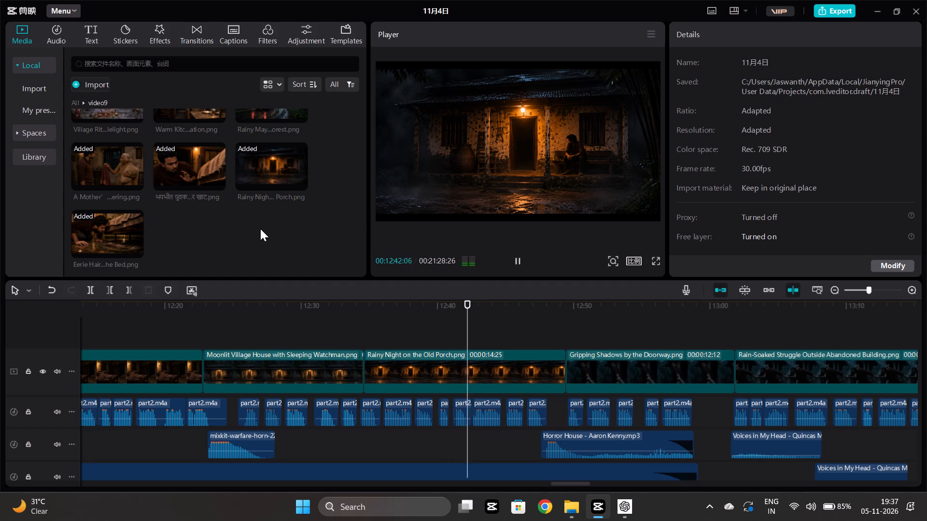
{"action": "scroll", "coordinate": [443, 314], "scroll_direction": "left", "scroll_amount": 1}
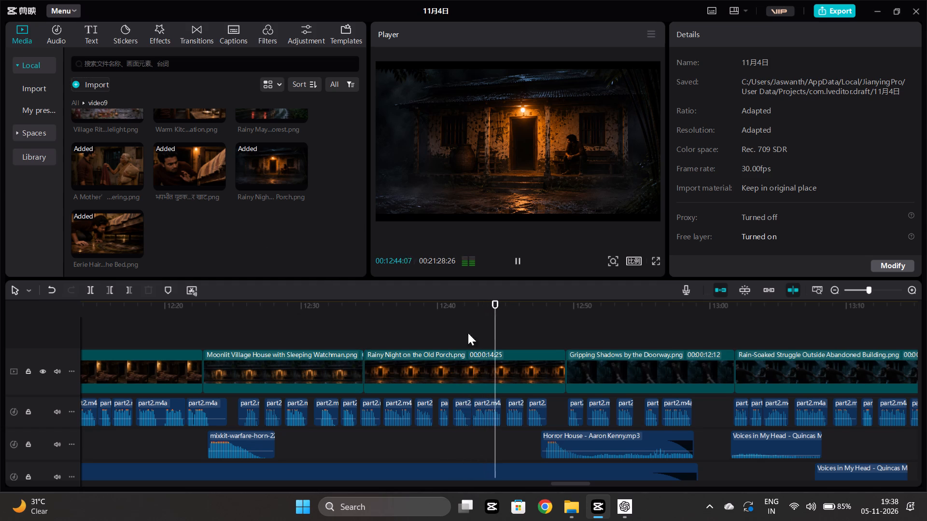
{"action": "scroll", "coordinate": [500, 333], "scroll_direction": "left", "scroll_amount": 2}
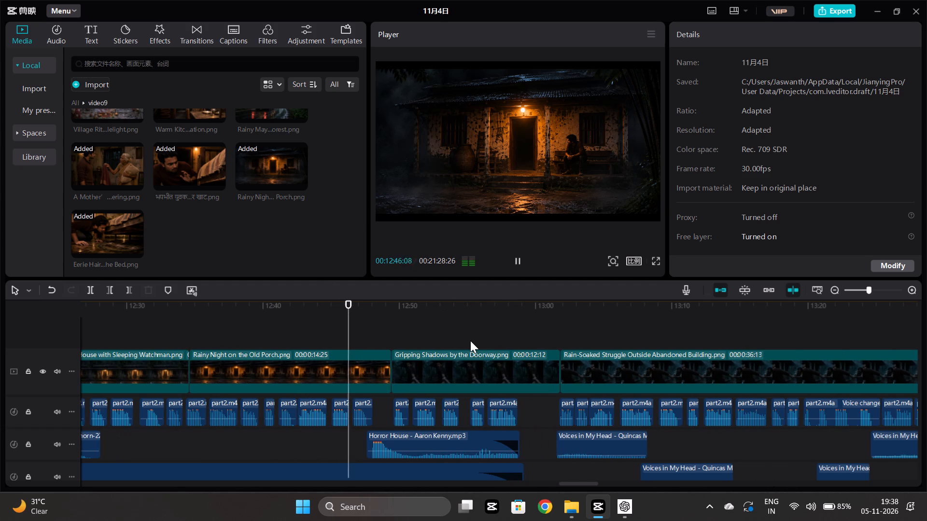
{"action": "scroll", "coordinate": [470, 341], "scroll_direction": "left", "scroll_amount": 1}
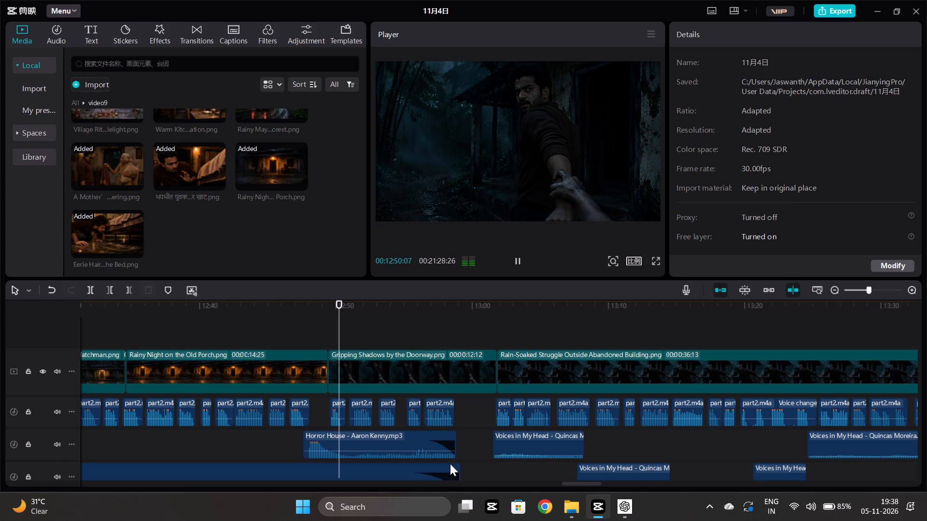
{"action": "left_click", "coordinate": [468, 332]}
{"action": "key", "text": "space"}
{"action": "scroll", "coordinate": [468, 332], "scroll_direction": "left", "scroll_amount": 1}
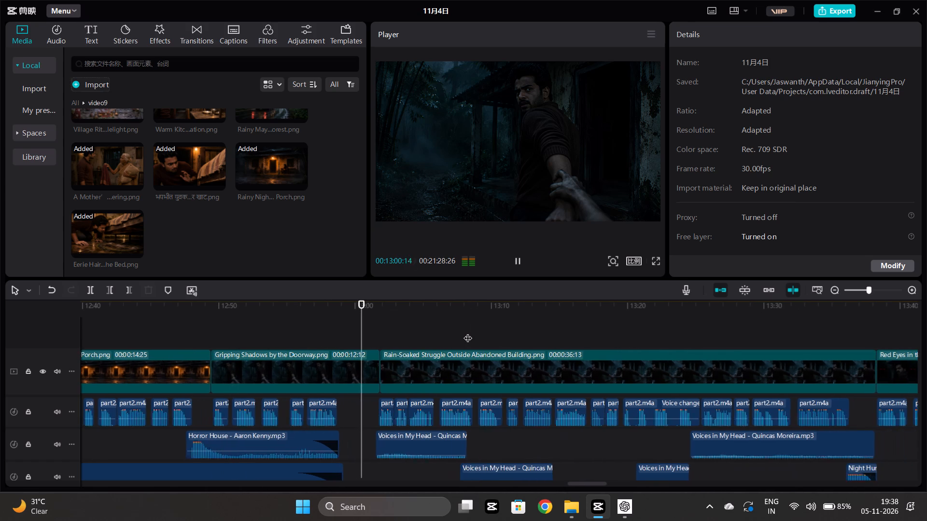
{"action": "scroll", "coordinate": [468, 332], "scroll_direction": "left", "scroll_amount": 1}
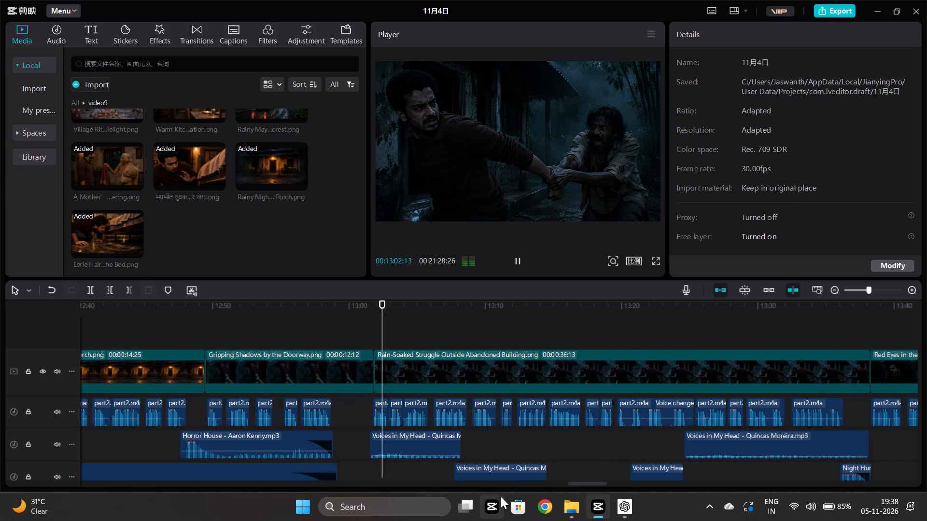
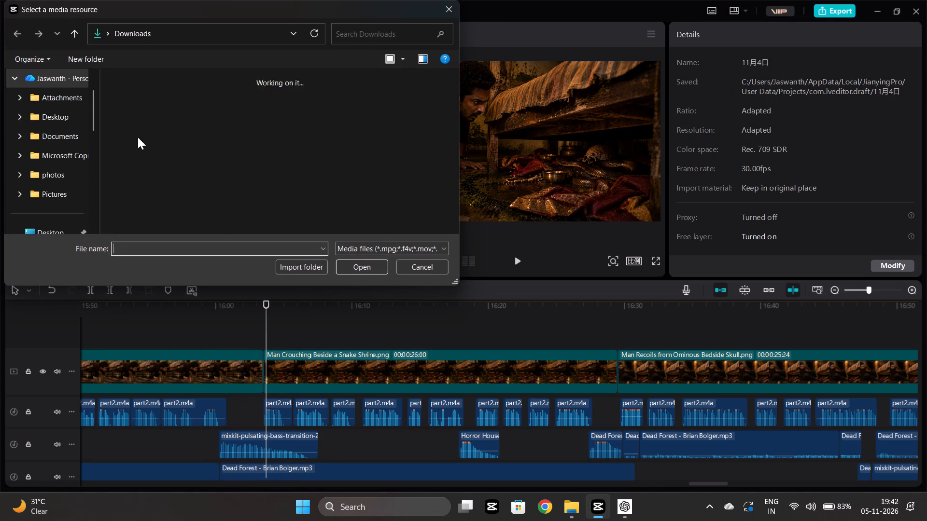
{"action": "left_click", "coordinate": [140, 132]}
{"action": "left_click", "coordinate": [196, 136], "text": "ctrl"}
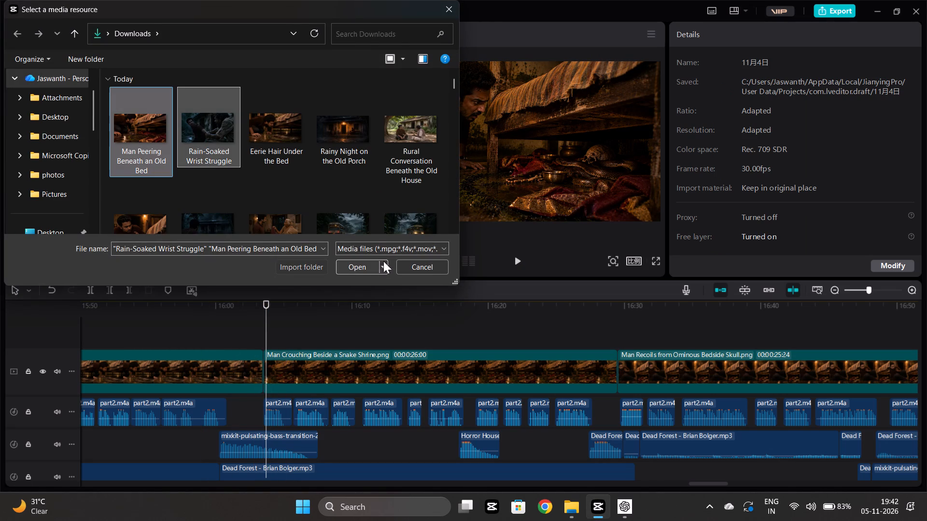
{"action": "left_click", "coordinate": [352, 264]}
Place Man Peering Beneath an Old Bed on a track above the Man Crouching Beside a Snake Shrine clip and stretch it to about 26:01.
{"action": "left_click", "coordinate": [178, 239]}
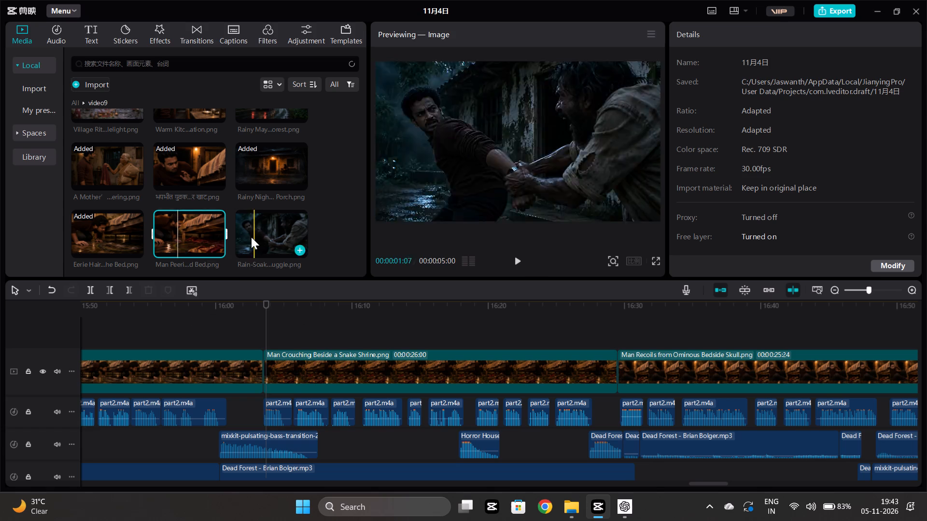
{"action": "left_click", "coordinate": [220, 250]}
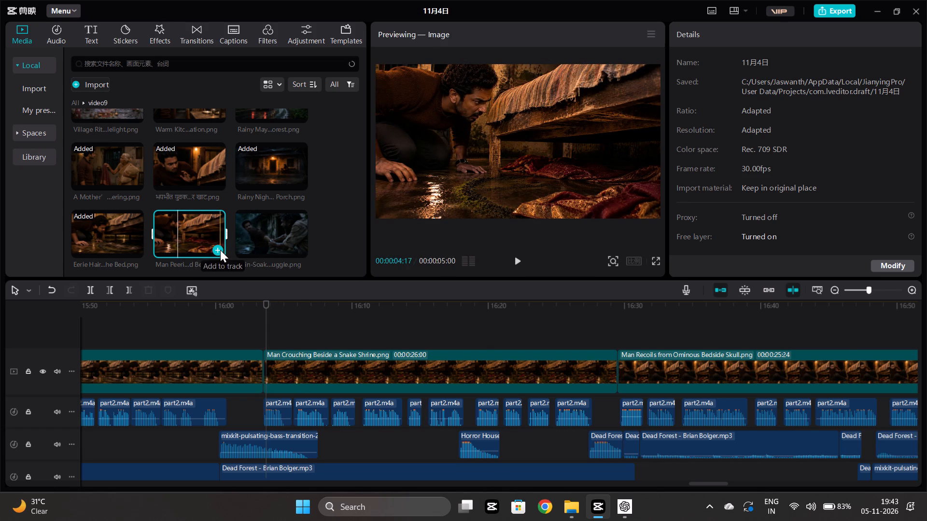
{"action": "left_click_drag", "start_coordinate": [272, 366], "coordinate": [269, 337]}
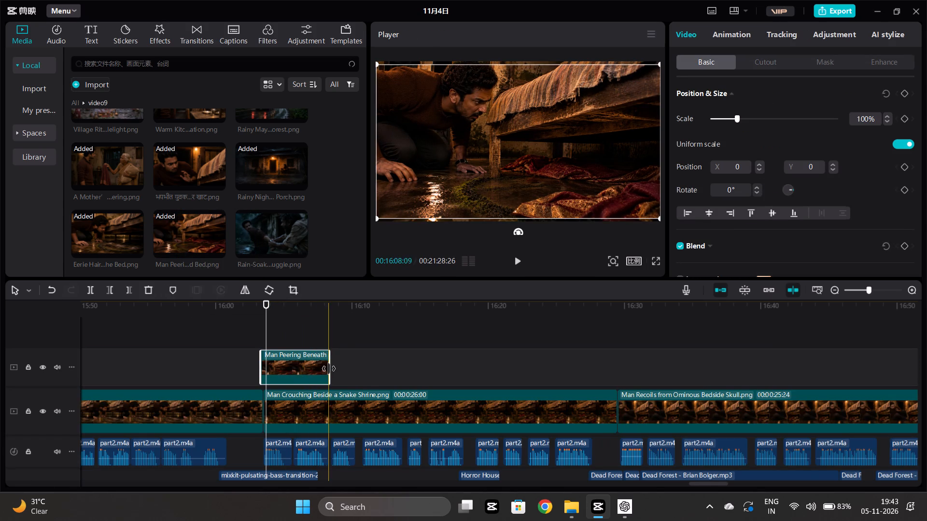
{"action": "left_click_drag", "start_coordinate": [329, 369], "coordinate": [612, 362]}
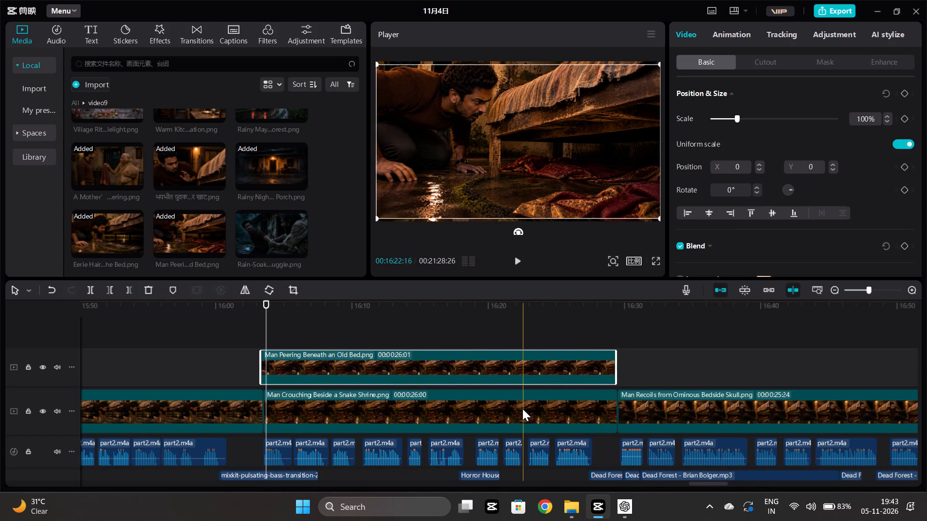
Delete the Man Crouching Beside a Snake Shrine clip and move the Man Peering Beneath an Old Bed clip into its place on the main track.
{"action": "left_click", "coordinate": [521, 407]}
{"action": "key", "text": "Delete"}
{"action": "left_click_drag", "start_coordinate": [424, 355], "coordinate": [428, 380]}
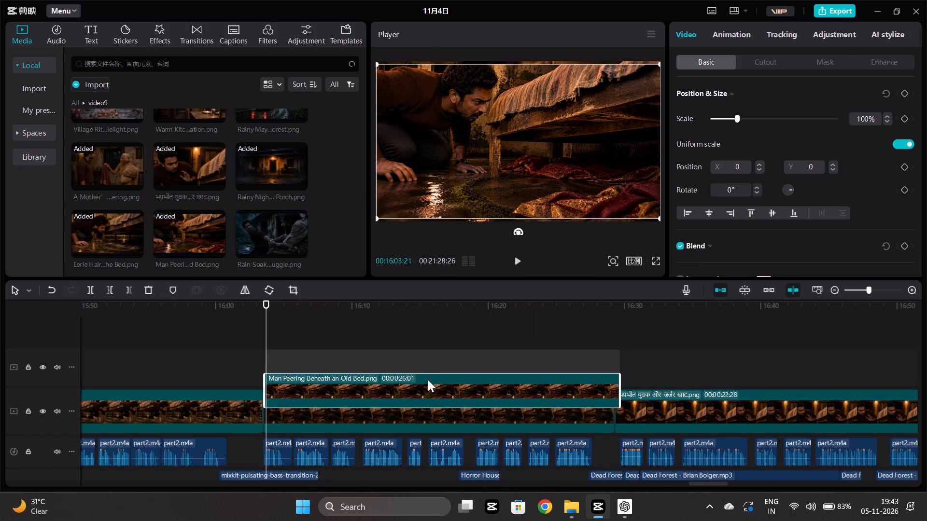
{"action": "left_click_drag", "start_coordinate": [428, 380], "coordinate": [431, 401]}
Move the playhead to 13:17:12 within the Rain-Soaked Struggle Outside Abandoned Building clip and try to split the clip there.
{"action": "scroll", "coordinate": [296, 372], "scroll_direction": "right", "scroll_amount": 2}
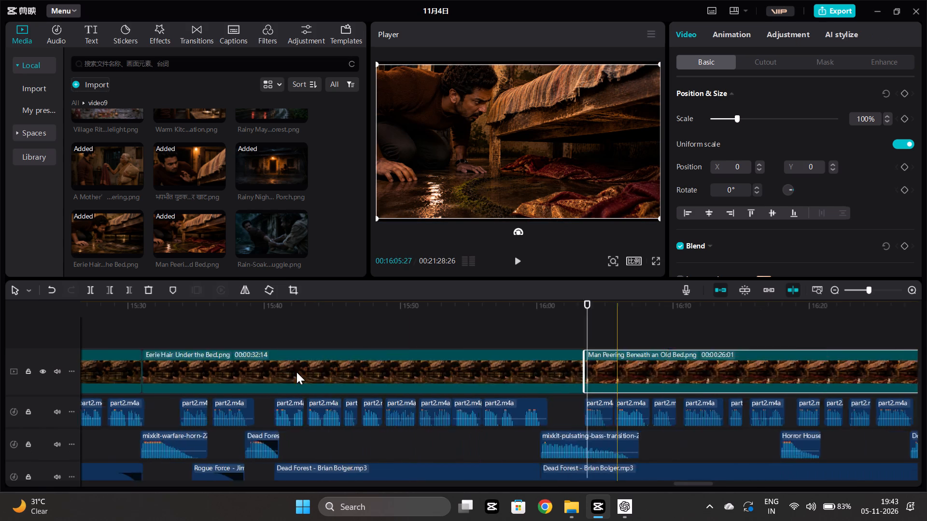
{"action": "scroll", "coordinate": [296, 372], "scroll_direction": "right", "scroll_amount": 9}
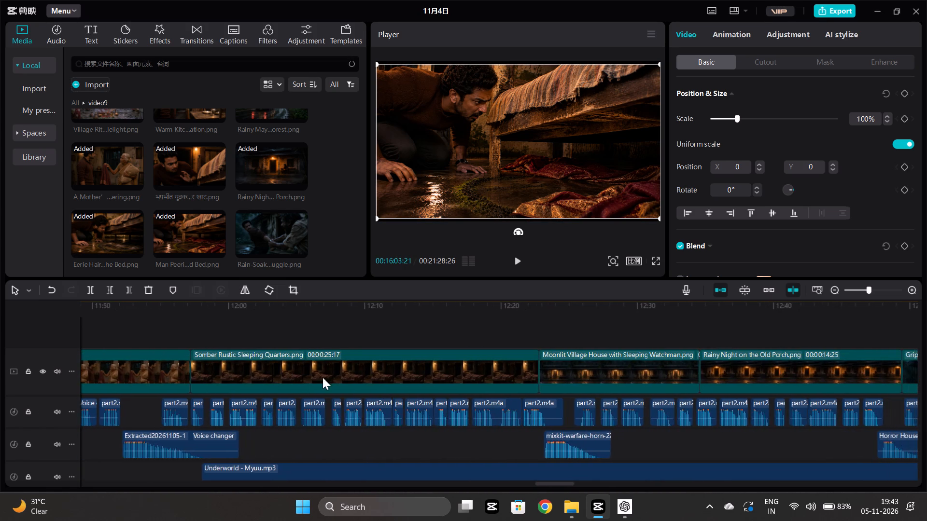
{"action": "scroll", "coordinate": [392, 383], "scroll_direction": "left", "scroll_amount": 4}
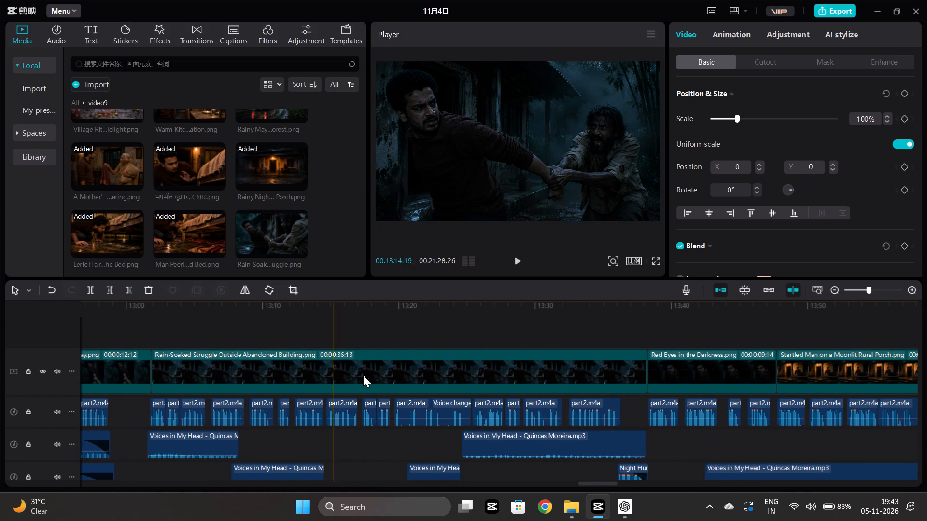
{"action": "scroll", "coordinate": [393, 368], "scroll_direction": "left", "scroll_amount": 1}
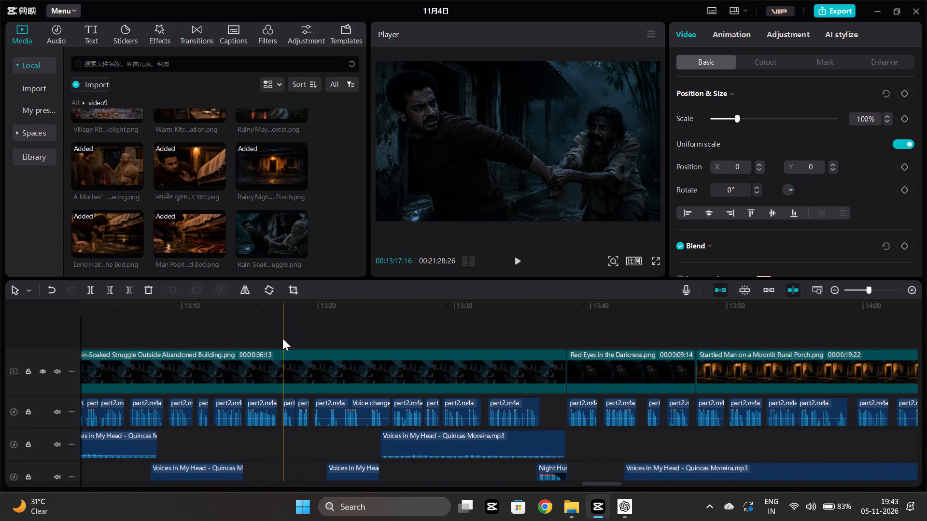
{"action": "left_click", "coordinate": [282, 338]}
{"action": "left_click", "coordinate": [294, 363]}
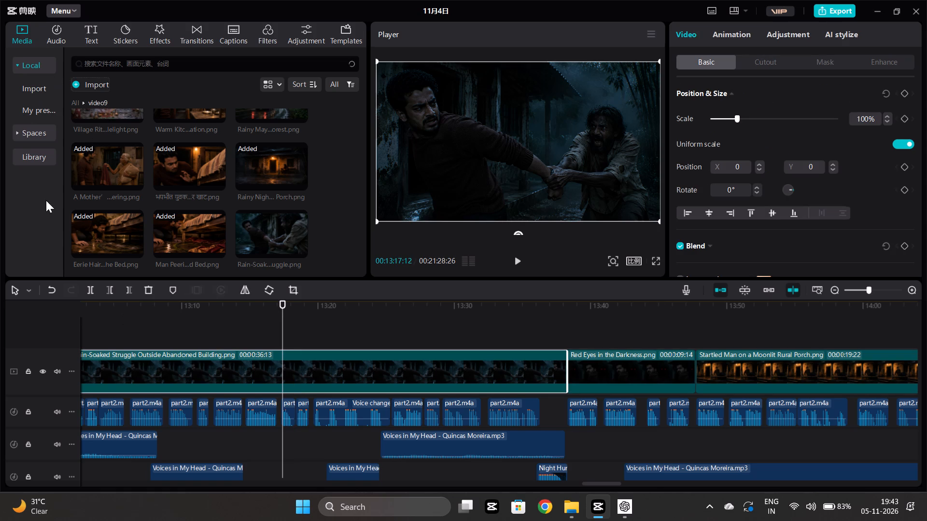
{"action": "left_click", "coordinate": [83, 290]}
Add Rain-Soaked Wrist Struggle to the timeline on a track above the main one, starting at the 13:17:12 playhead.
{"action": "scroll", "coordinate": [191, 215], "scroll_direction": "down", "scroll_amount": 3}
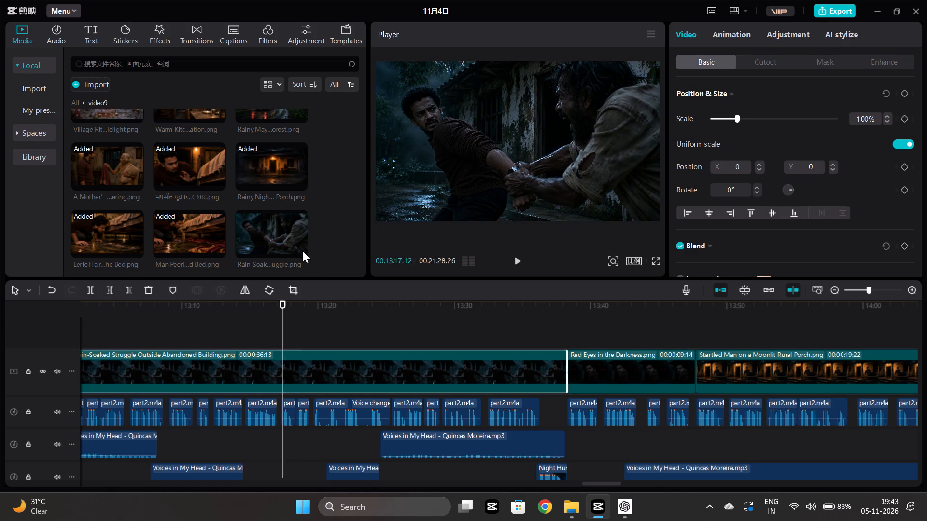
{"action": "left_click", "coordinate": [300, 249]}
{"action": "left_click_drag", "start_coordinate": [553, 360], "coordinate": [551, 330]}
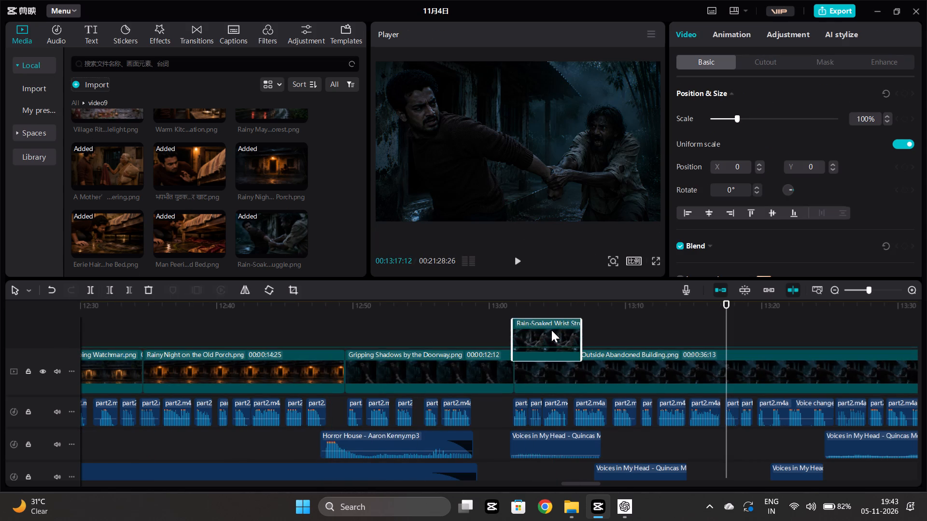
{"action": "scroll", "coordinate": [551, 330], "scroll_direction": "left", "scroll_amount": 1}
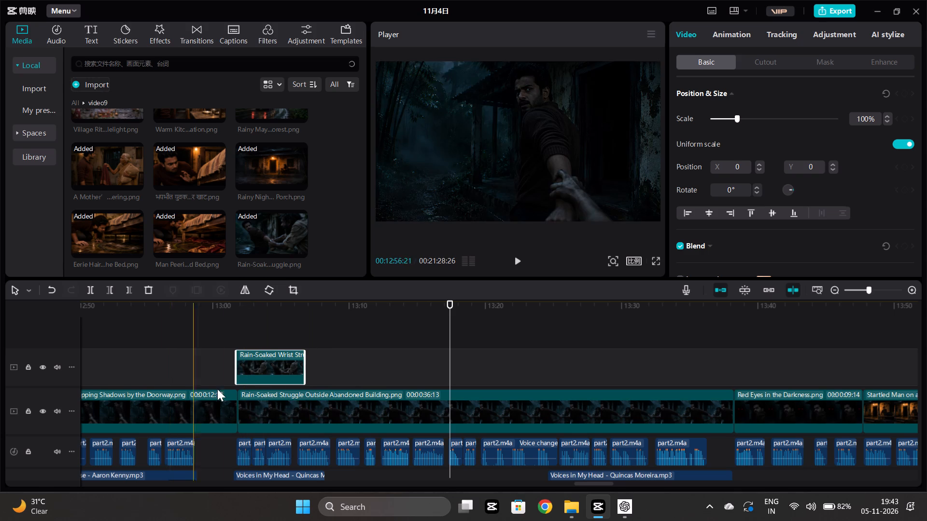
{"action": "left_click_drag", "start_coordinate": [267, 361], "coordinate": [501, 363]}
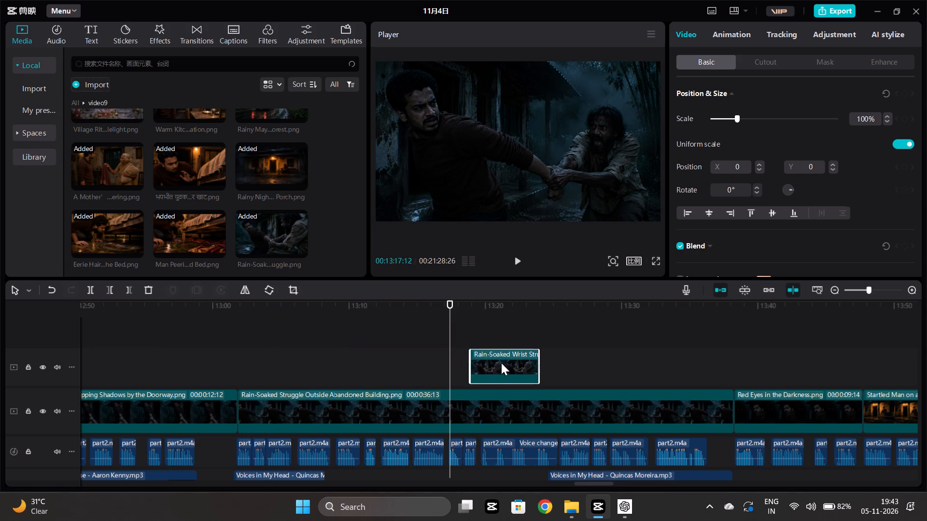
{"action": "left_click_drag", "start_coordinate": [501, 363], "coordinate": [480, 366]}
Split the Rain-Soaked Struggle Outside Abandoned Building clip at 13:17:12.
{"action": "left_click", "coordinate": [448, 415]}
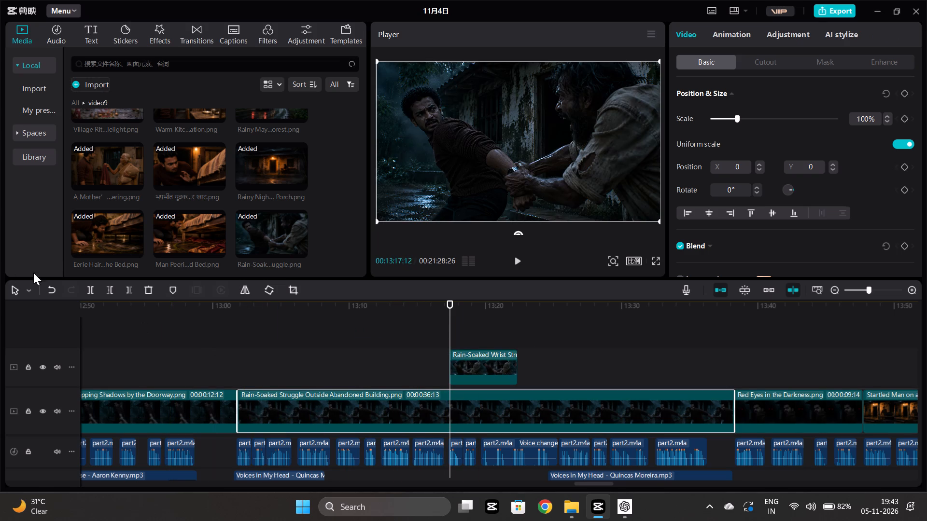
{"action": "left_click", "coordinate": [86, 295]}
Stretch the Rain-Soaked Wrist Struggle clip to about 20:23, matching the end of the split segment below it.
{"action": "scroll", "coordinate": [433, 349], "scroll_direction": "left", "scroll_amount": 1}
{"action": "left_click", "coordinate": [316, 368]}
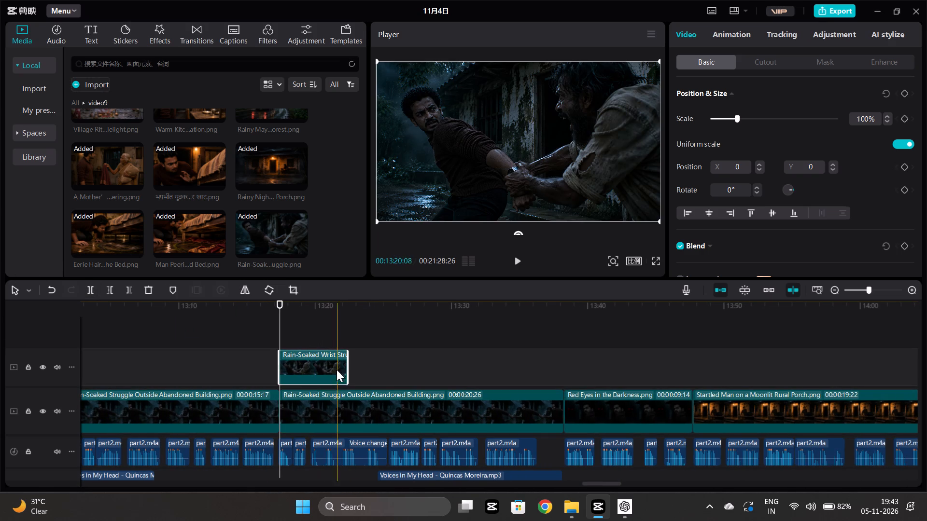
{"action": "left_click_drag", "start_coordinate": [347, 367], "coordinate": [559, 369]}
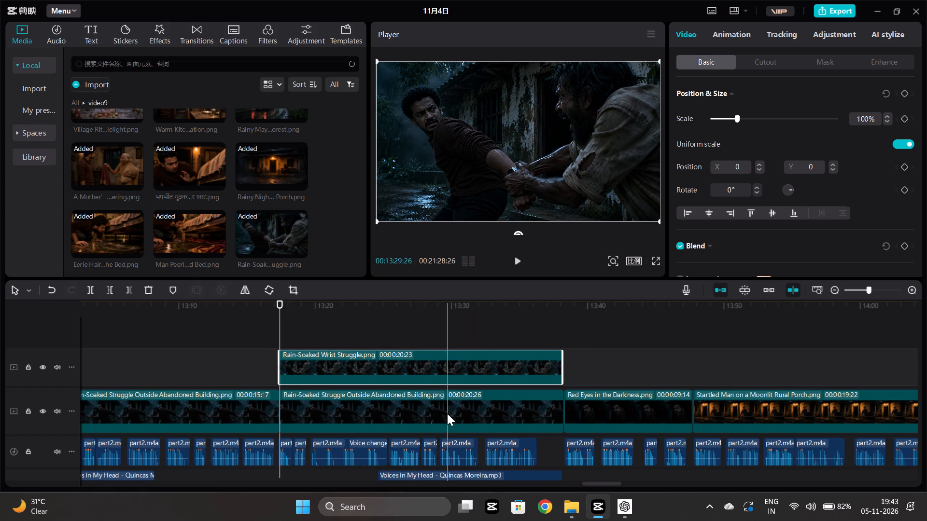
Delete the second struggle segment and put Rain-Soaked Wrist Struggle in its place on the main track, with Red Eyes in the Darkness after it.
{"action": "left_click", "coordinate": [447, 413]}
{"action": "key", "text": "Delete"}
{"action": "left_click_drag", "start_coordinate": [414, 357], "coordinate": [417, 379]}
{"action": "left_click_drag", "start_coordinate": [417, 379], "coordinate": [420, 404]}
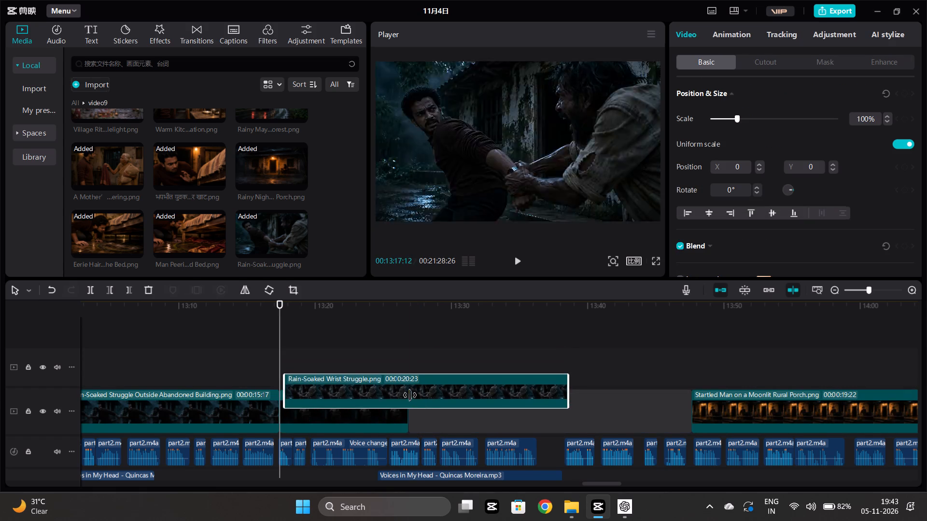
{"action": "left_click_drag", "start_coordinate": [355, 369], "coordinate": [578, 365]}
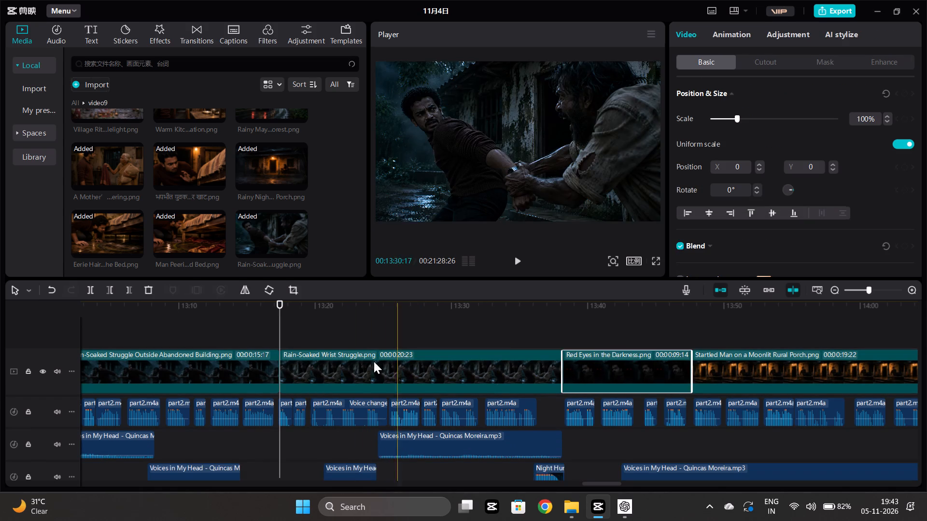
Play the transition into the Rain-Soaked Wrist Struggle clip, and check playback around its end.
{"action": "left_click", "coordinate": [248, 344]}
{"action": "key", "text": "space"}
{"action": "scroll", "coordinate": [248, 344], "scroll_direction": "left", "scroll_amount": 1}
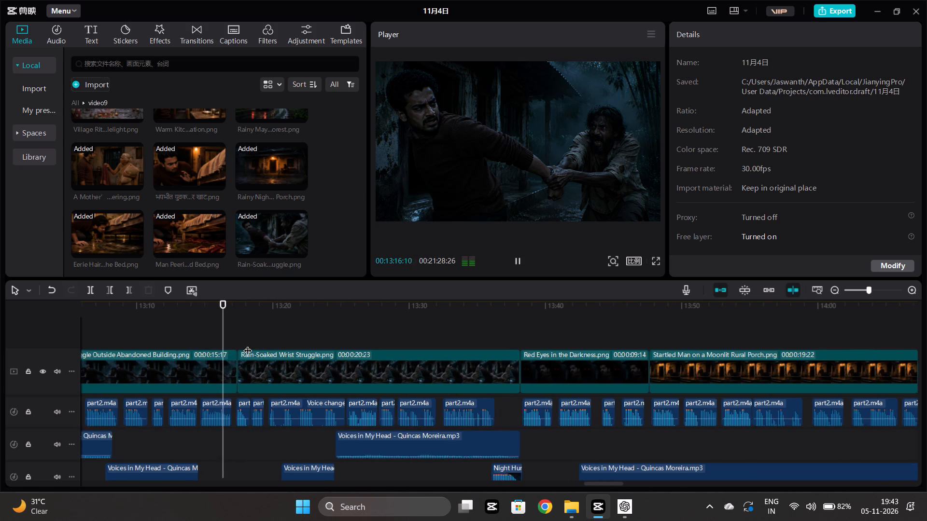
{"action": "scroll", "coordinate": [248, 344], "scroll_direction": "left", "scroll_amount": 2}
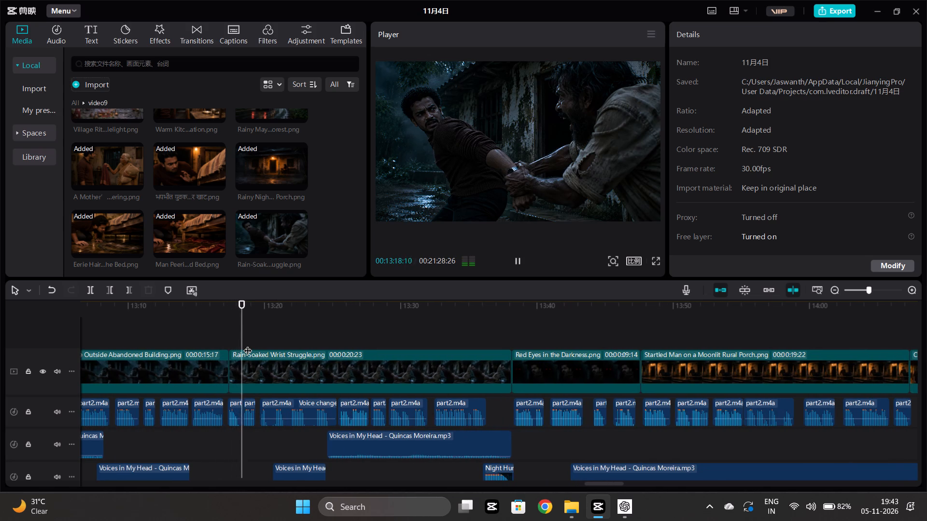
{"action": "scroll", "coordinate": [248, 344], "scroll_direction": "left", "scroll_amount": 1}
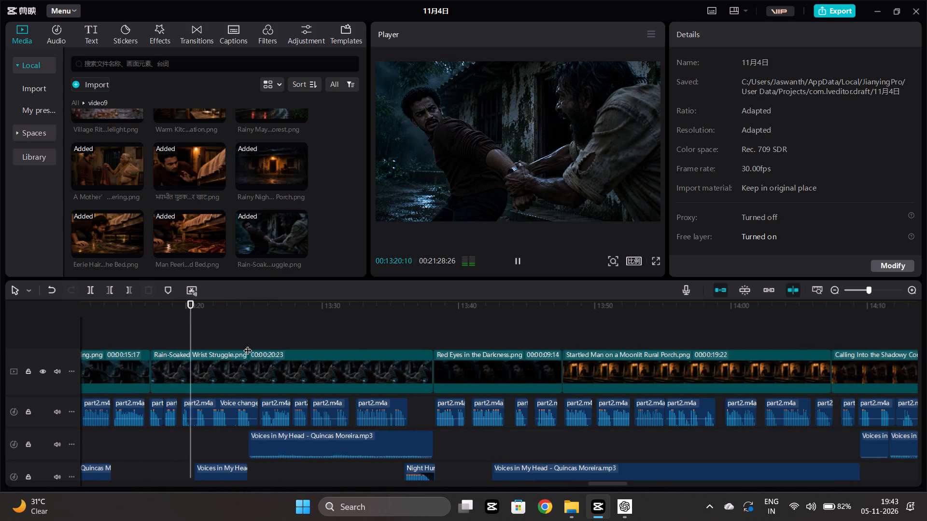
{"action": "left_click", "coordinate": [387, 327]}
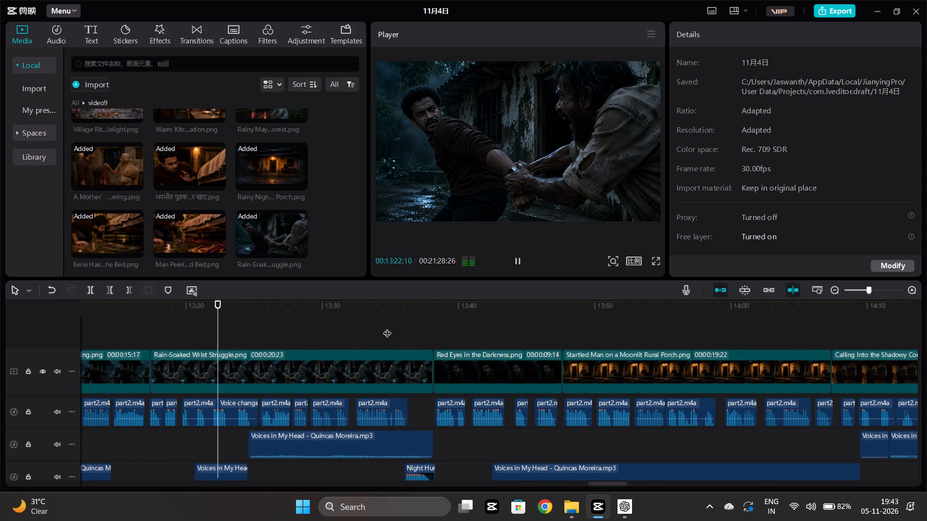
{"action": "key", "text": "space"}
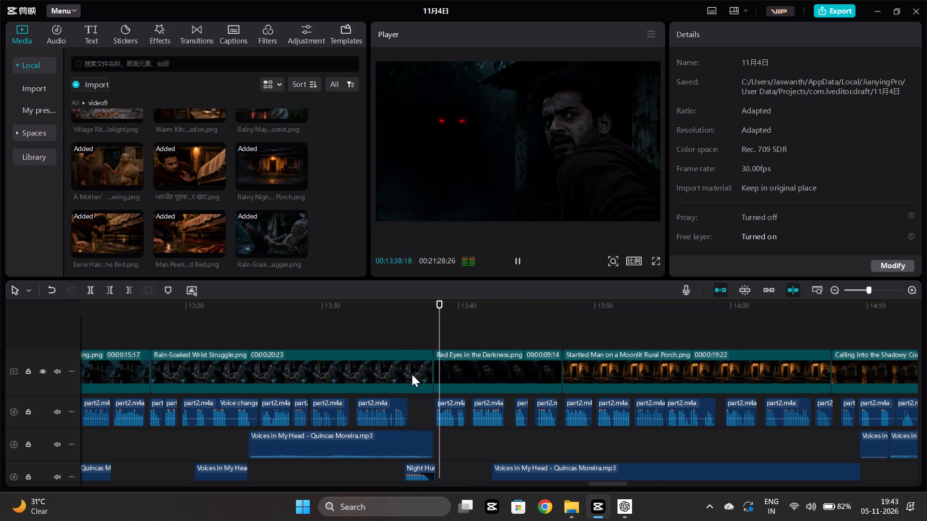
Trim the end of the Rain-Soaked Wrist Struggle clip to 20:22 and place the playhead just before its end.
{"action": "left_click", "coordinate": [425, 376]}
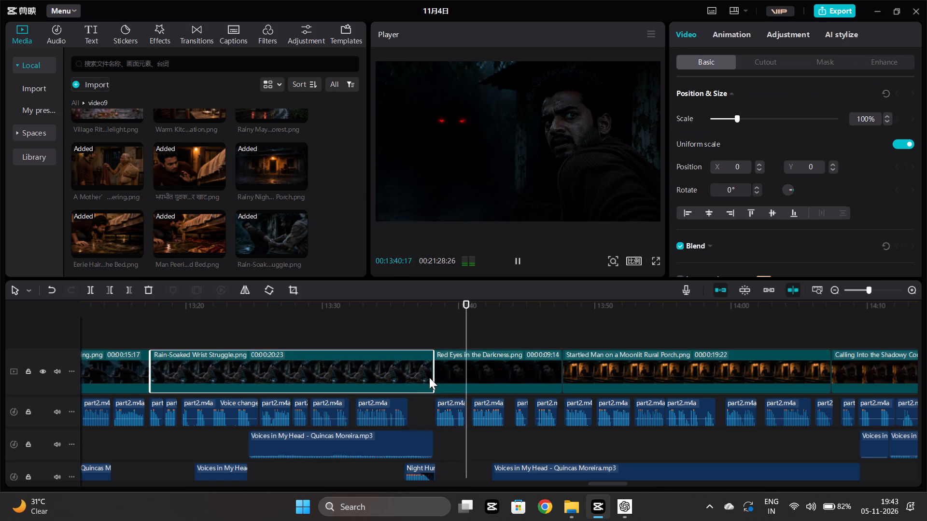
{"action": "left_click", "coordinate": [432, 378]}
{"action": "left_click", "coordinate": [430, 319]}
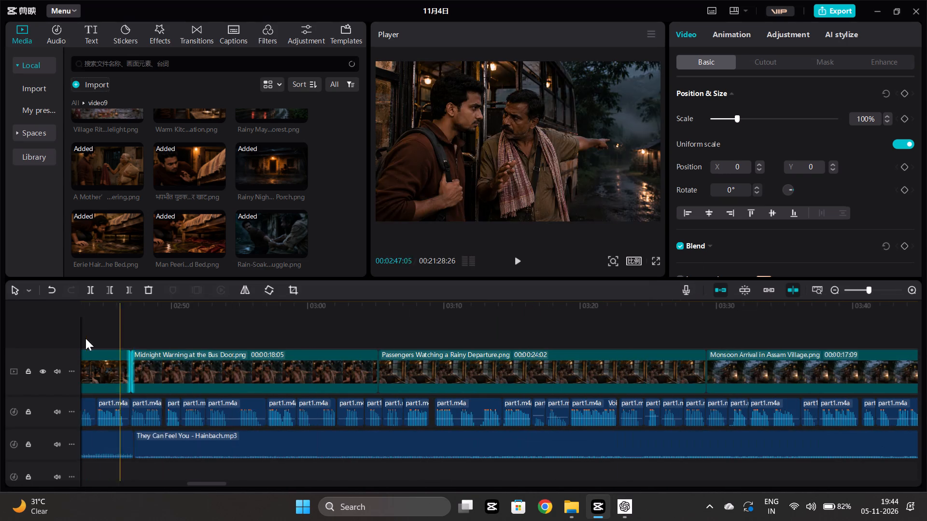
{"action": "scroll", "coordinate": [221, 386], "scroll_direction": "right", "scroll_amount": 5}
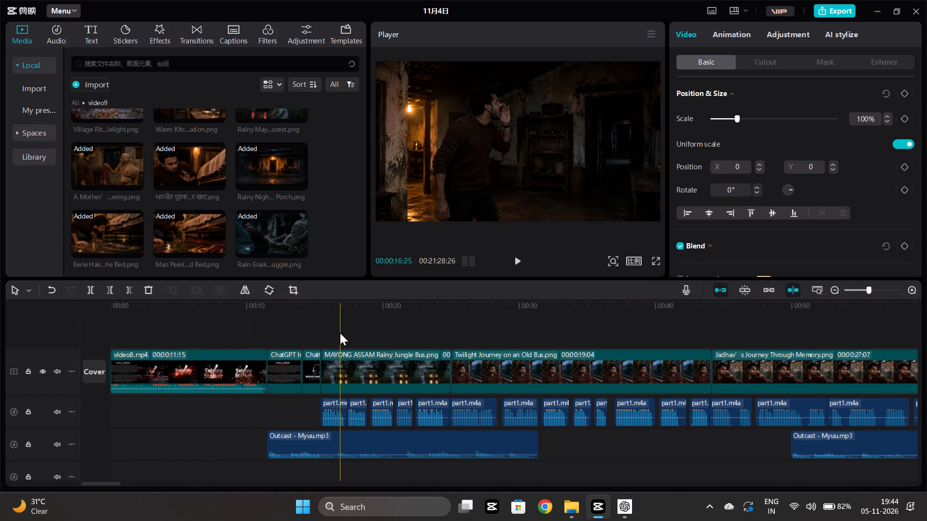
{"action": "left_click", "coordinate": [320, 329]}
{"action": "key", "text": "space"}
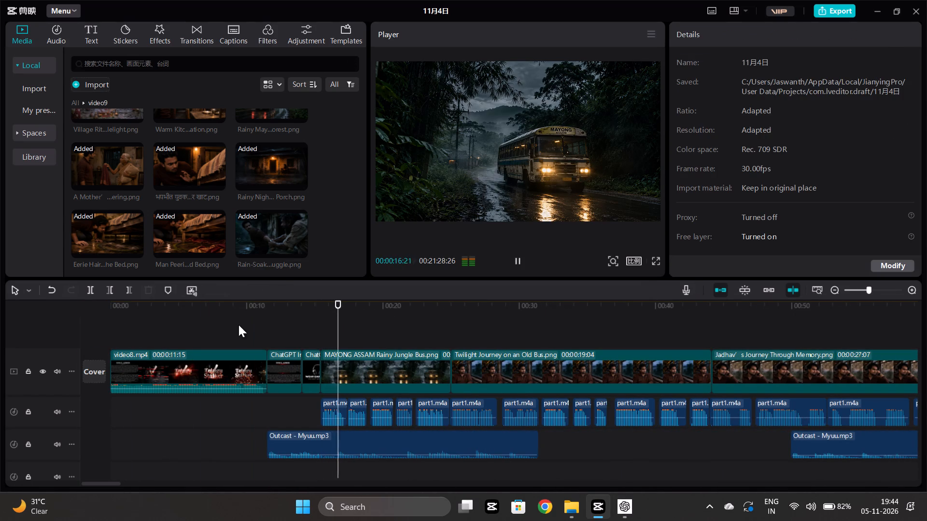
Place the playhead at 00:00:11:15, where video8.mp4 meets the disclaimer image, and open the transitions library.
{"action": "left_click", "coordinate": [265, 323]}
{"action": "double_click", "coordinate": [265, 323]}
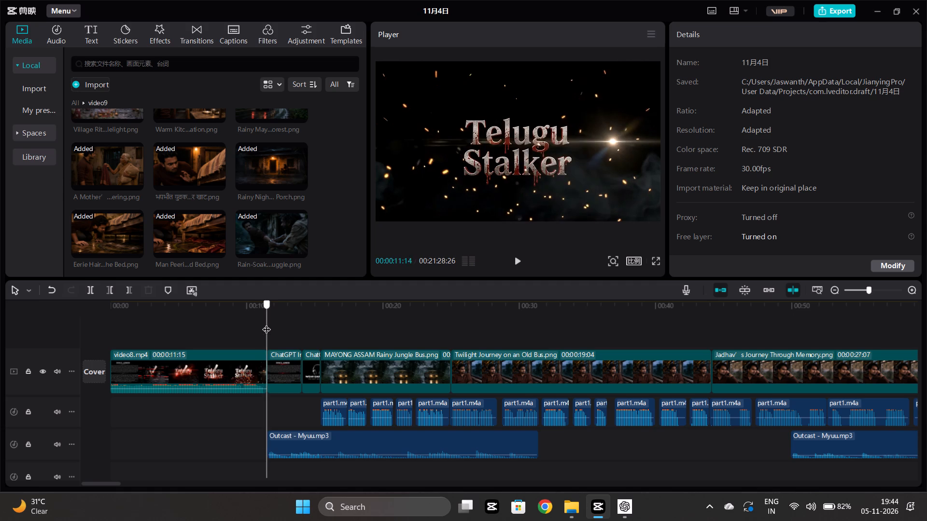
{"action": "scroll", "coordinate": [103, 150], "scroll_direction": "up", "scroll_amount": 3}
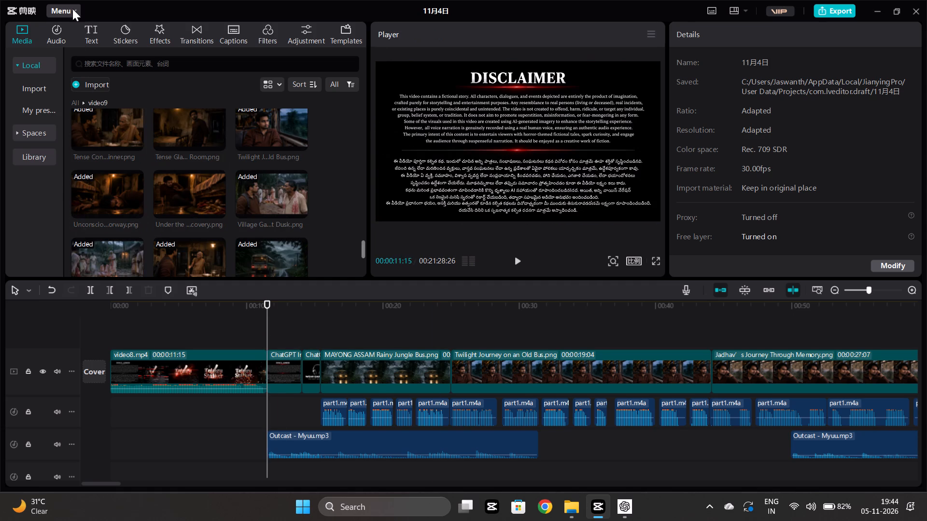
{"action": "left_click", "coordinate": [119, 27]}
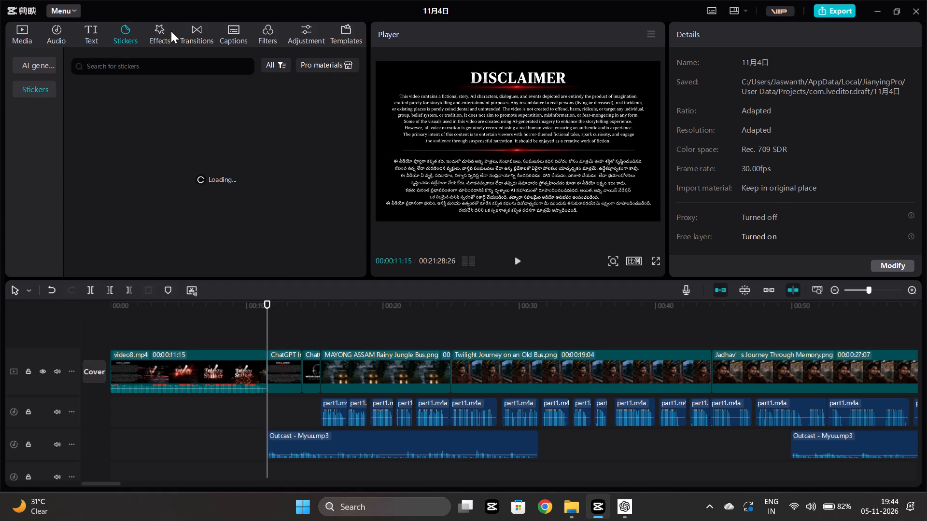
{"action": "left_click", "coordinate": [169, 28]}
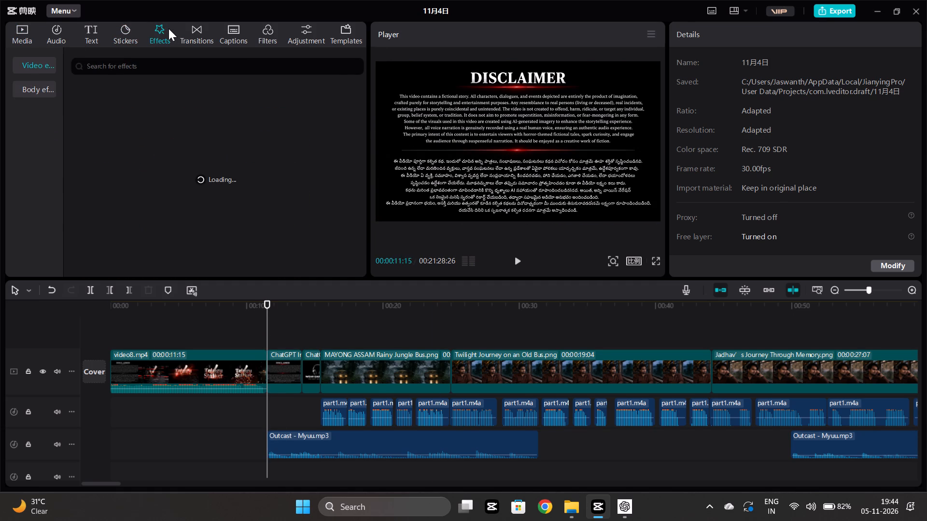
{"action": "left_click", "coordinate": [196, 30]}
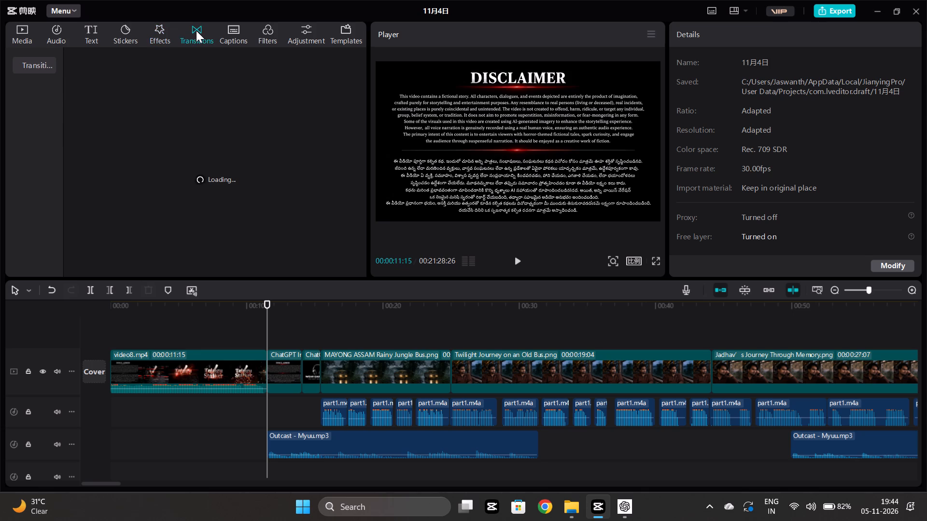
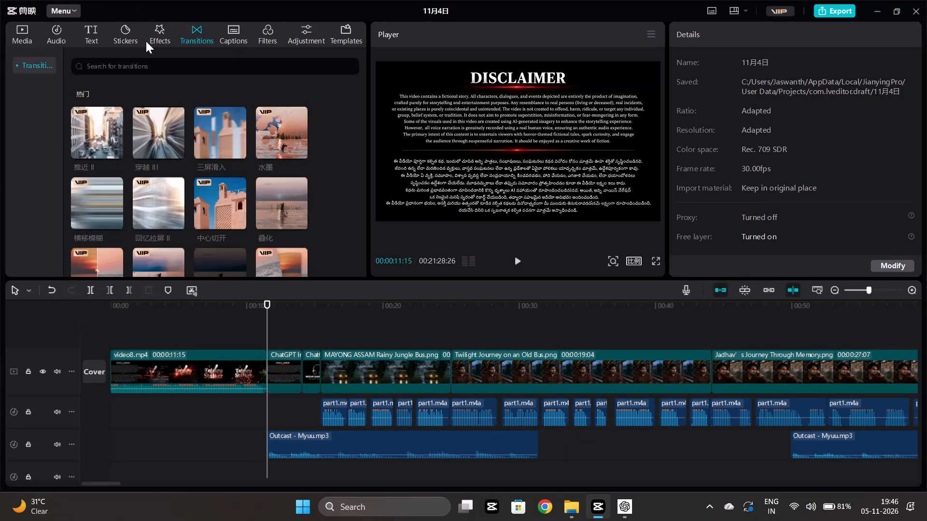
Add the 金粉闪闪 effect at 00:00:11:15, stretch it over the disclaimer and earphones images, and play it back.
{"action": "left_click", "coordinate": [159, 28]}
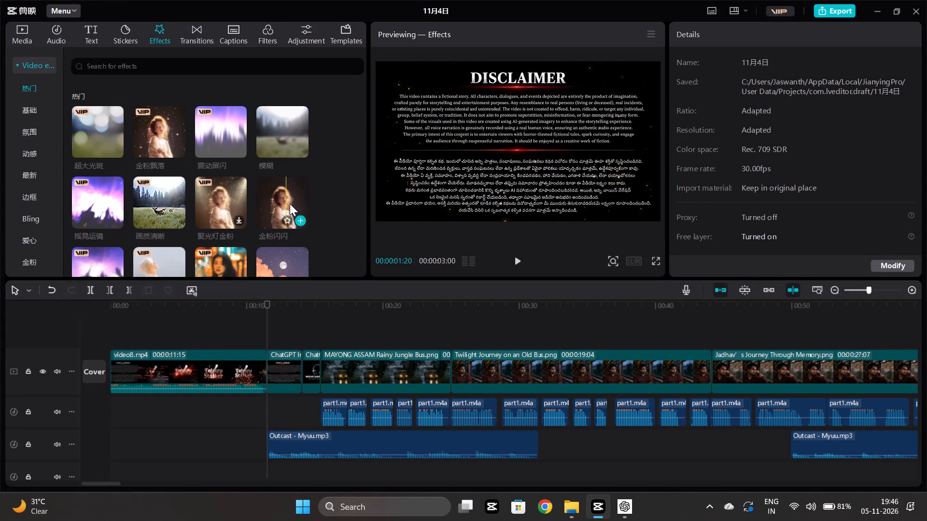
{"action": "left_click", "coordinate": [299, 218]}
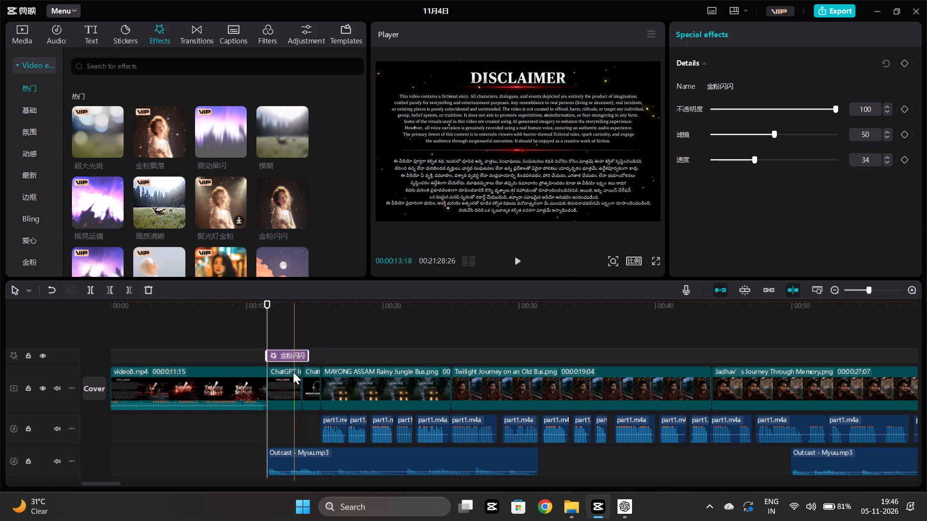
{"action": "left_click_drag", "start_coordinate": [307, 359], "coordinate": [317, 360]}
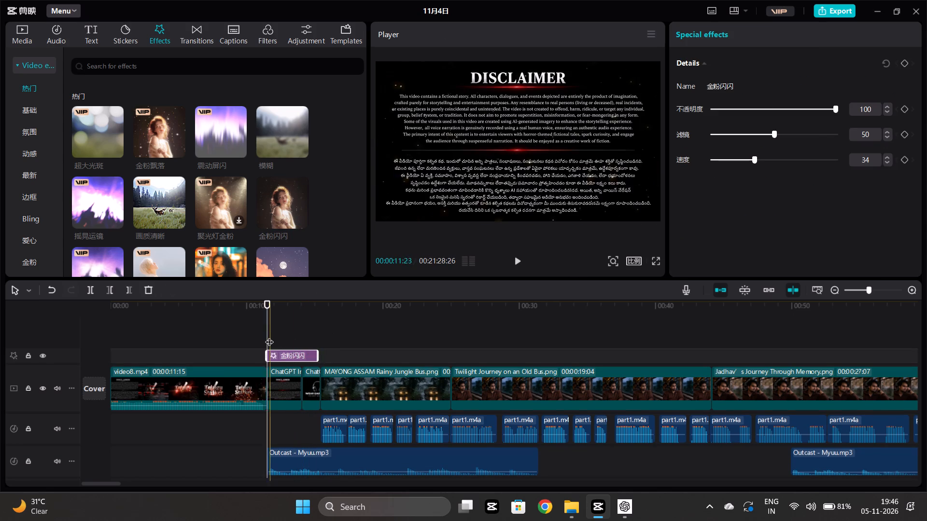
{"action": "left_click", "coordinate": [268, 334]}
{"action": "key", "text": "space"}
{"action": "scroll", "coordinate": [268, 335], "scroll_direction": "down", "scroll_amount": 2}
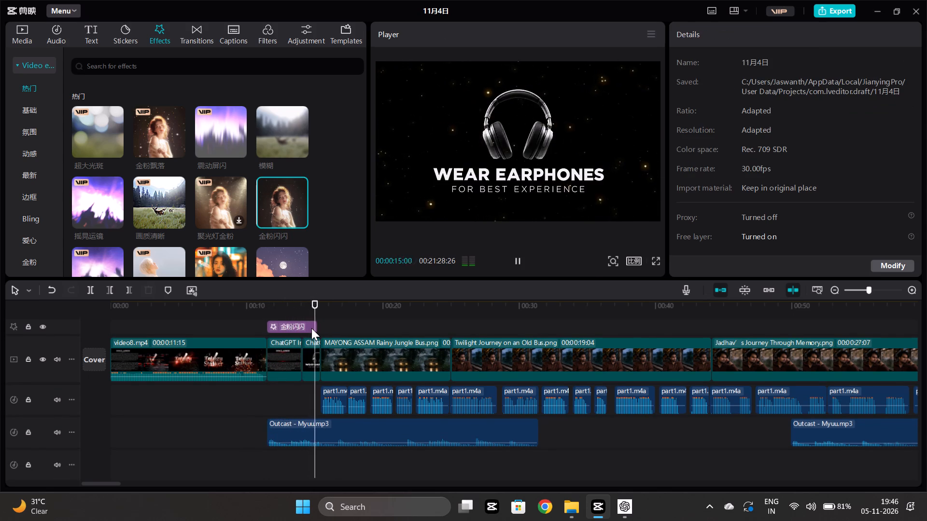
Extend the end of the 金粉闪闪 effect closer to the end of the earphones image, checking the frames around 00:00:15:11.
{"action": "left_click", "coordinate": [310, 328]}
{"action": "left_click", "coordinate": [317, 324]}
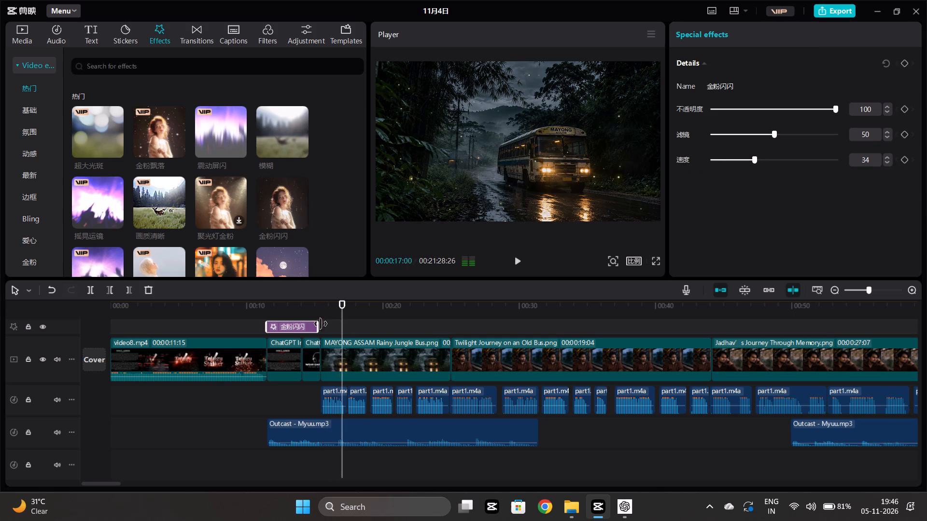
{"action": "scroll", "coordinate": [334, 360], "scroll_direction": "up", "scroll_amount": 3}
{"action": "left_click", "coordinate": [318, 341]}
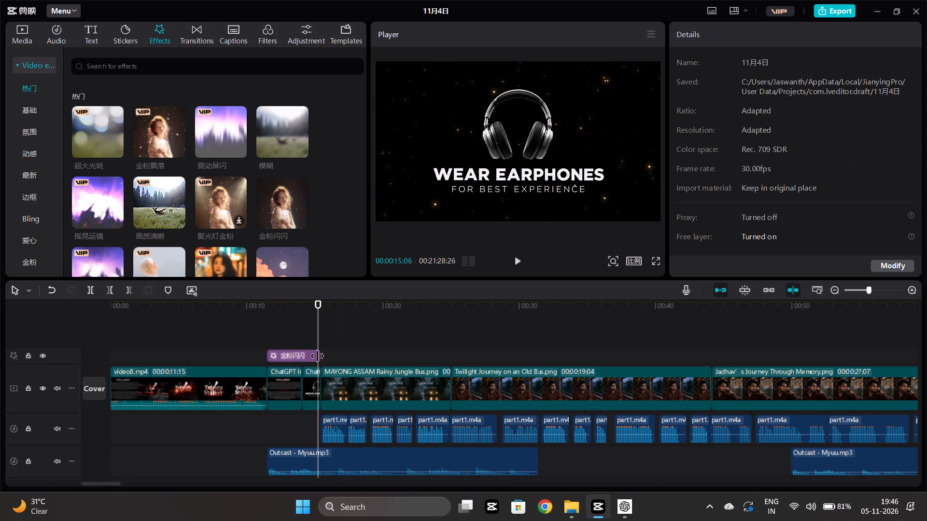
{"action": "left_click", "coordinate": [319, 338]}
{"action": "left_click", "coordinate": [323, 337]}
{"action": "left_click", "coordinate": [321, 329]}
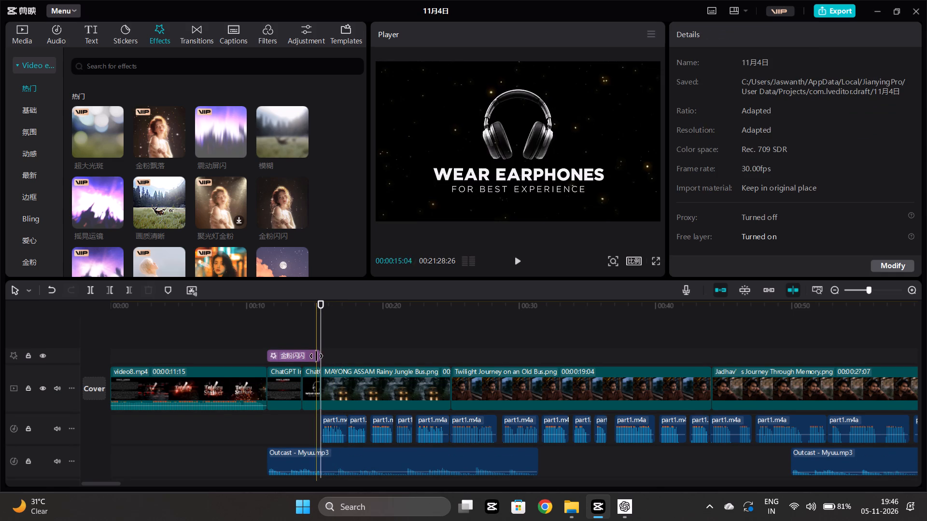
{"action": "left_click", "coordinate": [316, 353]}
{"action": "left_click", "coordinate": [316, 337]}
{"action": "key", "text": "space"}
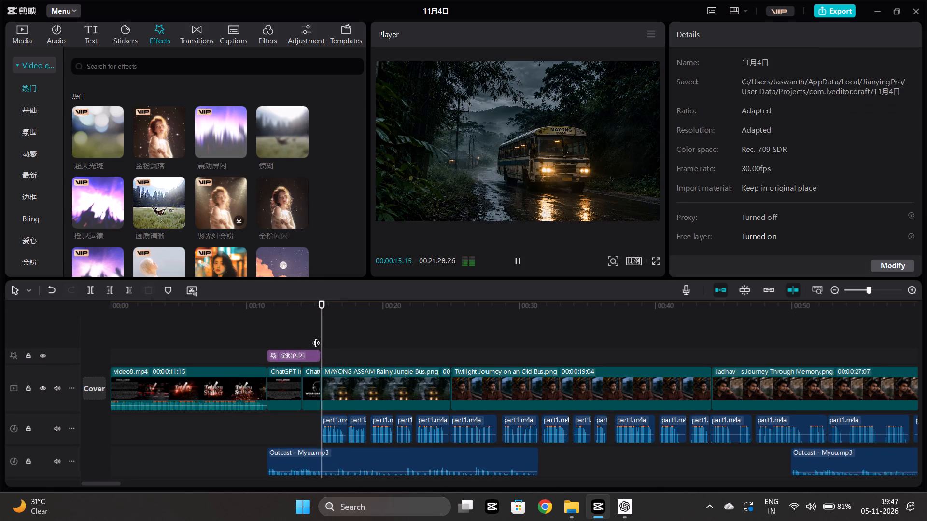
{"action": "left_click", "coordinate": [316, 326]}
{"action": "left_click", "coordinate": [319, 328]}
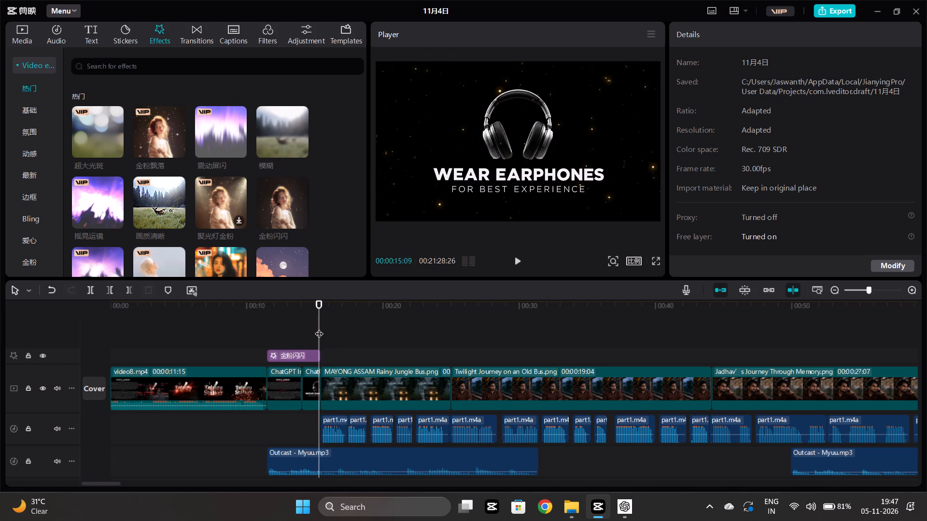
{"action": "left_click", "coordinate": [322, 329]}
{"action": "left_click", "coordinate": [317, 348]}
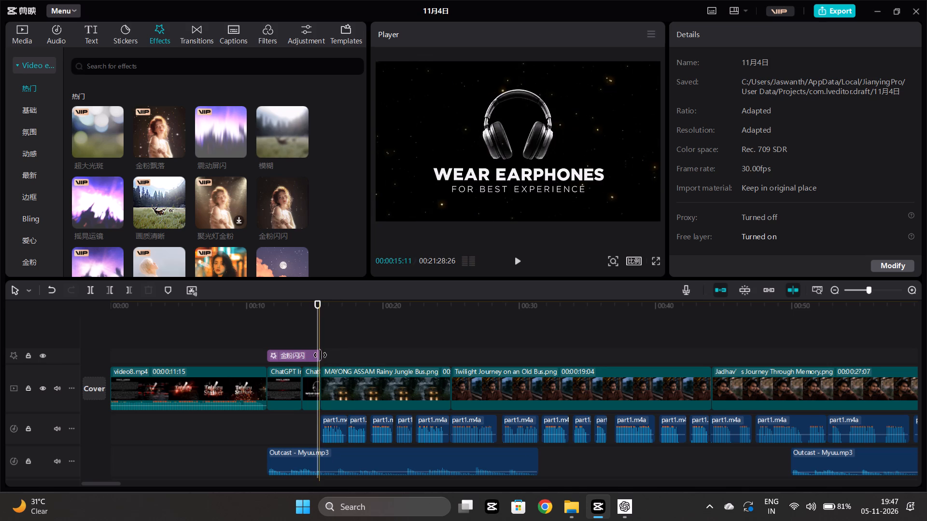
Align the end of the 金粉闪闪 effect with the start of the MAYONG ASSAM Rainy Jungle Bus clip and place the playhead at 00:00:15:14.
{"action": "left_click", "coordinate": [320, 355]}
{"action": "scroll", "coordinate": [335, 354], "scroll_direction": "up", "scroll_amount": 5, "text": "ctrl"}
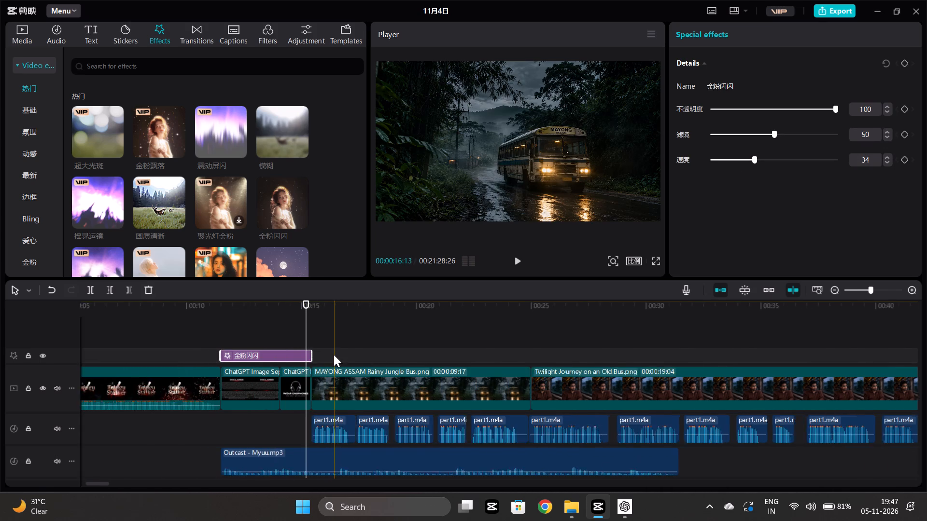
{"action": "scroll", "coordinate": [334, 355], "scroll_direction": "up", "scroll_amount": 3, "text": "ctrl"}
{"action": "scroll", "coordinate": [326, 356], "scroll_direction": "down", "scroll_amount": 4}
{"action": "scroll", "coordinate": [305, 389], "scroll_direction": "up", "scroll_amount": 4}
{"action": "left_click", "coordinate": [295, 366]}
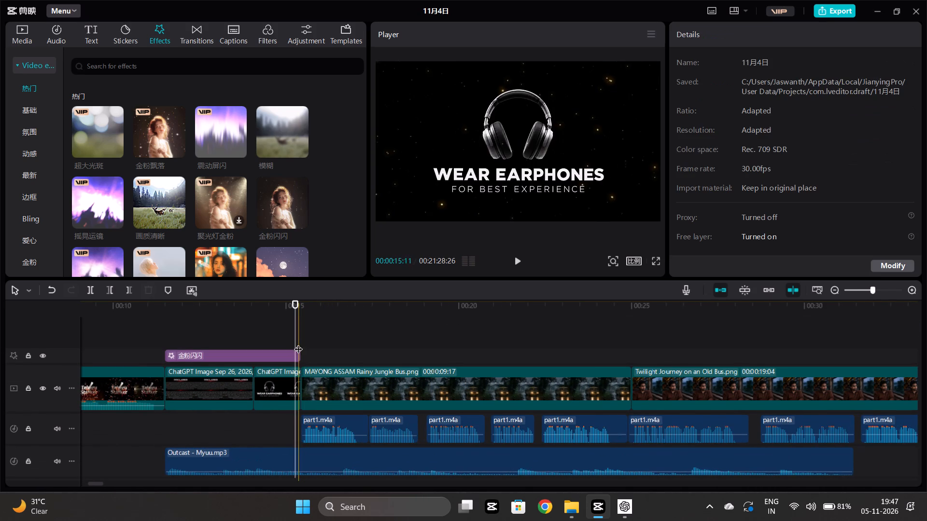
{"action": "left_click", "coordinate": [291, 356]}
{"action": "left_click", "coordinate": [300, 356]}
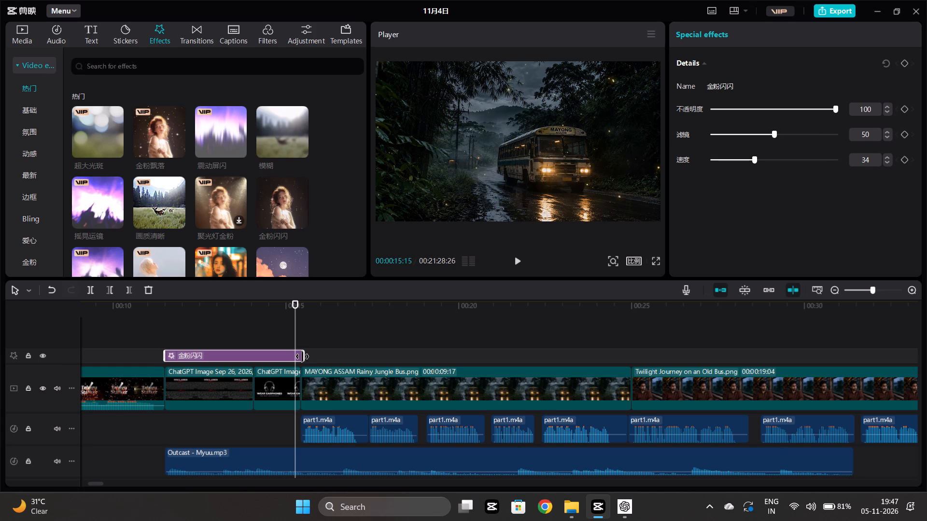
{"action": "left_click", "coordinate": [302, 333]}
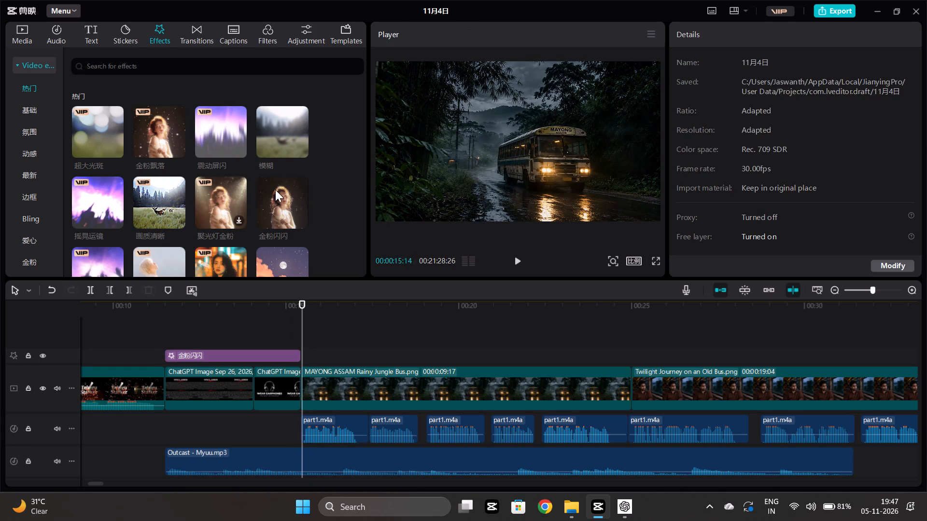
Browse the video effects, add 手持运镜 at the start of the MAYONG ASSAM Rainy Jungle Bus clip and set its speed to 15.
{"action": "scroll", "coordinate": [278, 190], "scroll_direction": "down", "scroll_amount": 2}
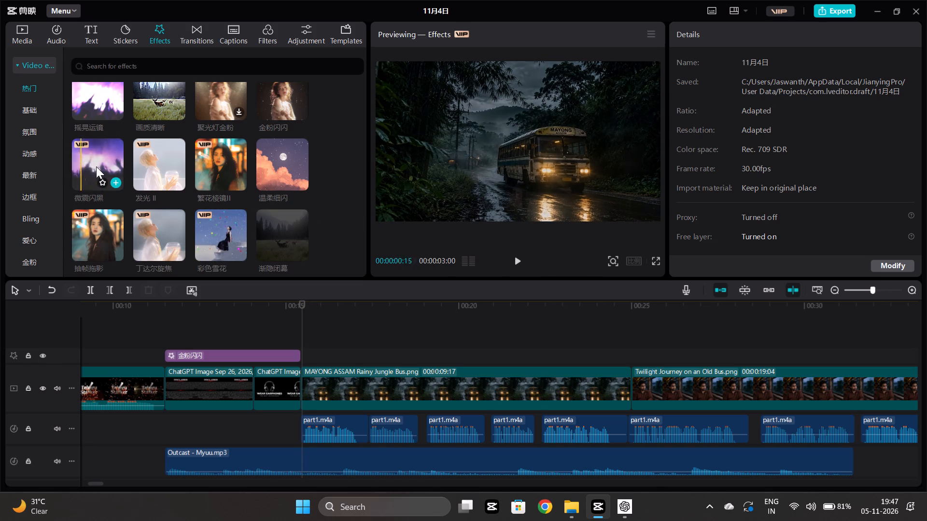
{"action": "scroll", "coordinate": [174, 184], "scroll_direction": "down", "scroll_amount": 3}
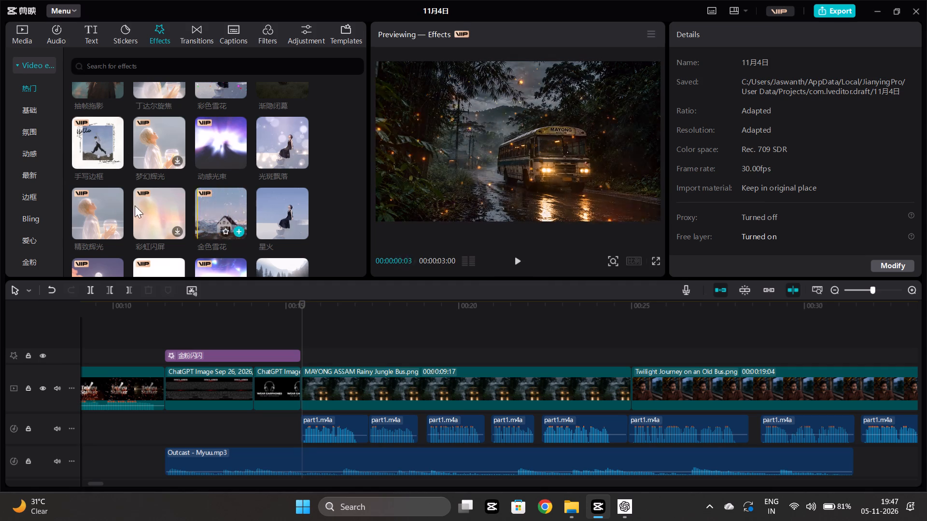
{"action": "scroll", "coordinate": [114, 205], "scroll_direction": "down", "scroll_amount": 18}
{"action": "scroll", "coordinate": [114, 205], "scroll_direction": "down", "scroll_amount": 7}
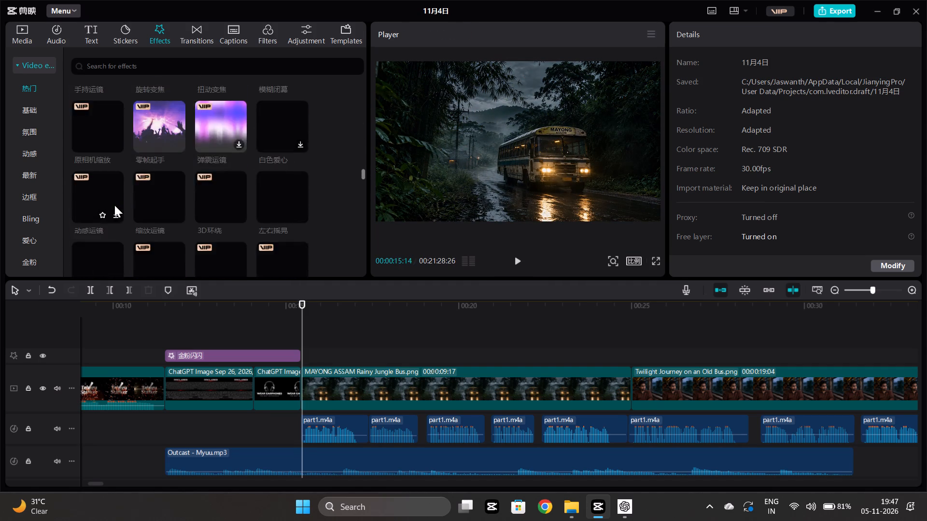
{"action": "scroll", "coordinate": [114, 205], "scroll_direction": "down", "scroll_amount": 7}
{"action": "scroll", "coordinate": [114, 205], "scroll_direction": "up", "scroll_amount": 9}
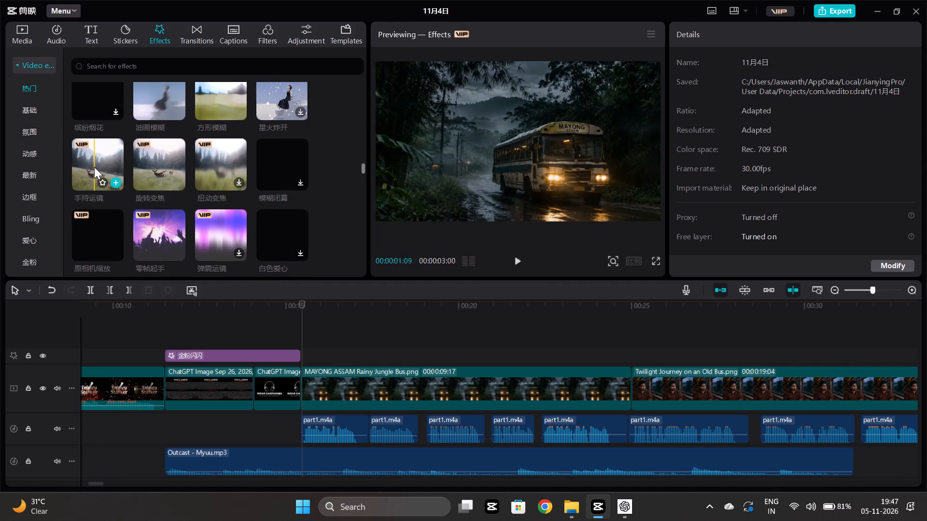
{"action": "left_click", "coordinate": [115, 182]}
{"action": "left_click", "coordinate": [731, 107]}
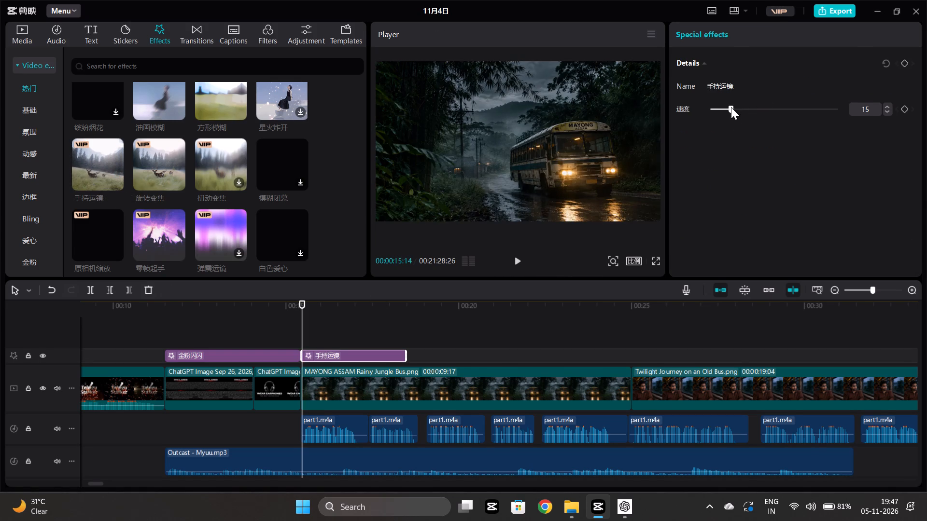
Preview the 手持运镜 effect and extend it to the end of the MAYONG ASSAM Rainy Jungle Bus clip.
{"action": "left_click", "coordinate": [304, 325]}
{"action": "key", "text": "space"}
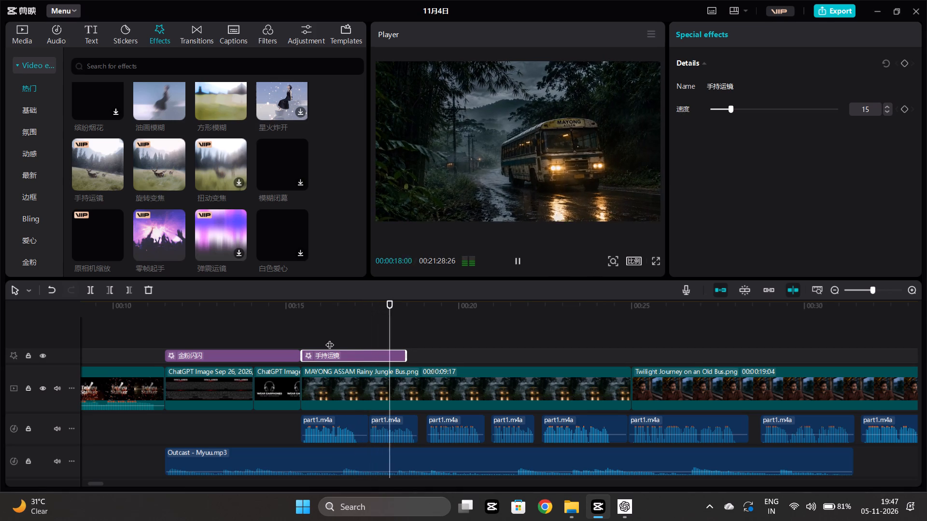
{"action": "left_click", "coordinate": [400, 353]}
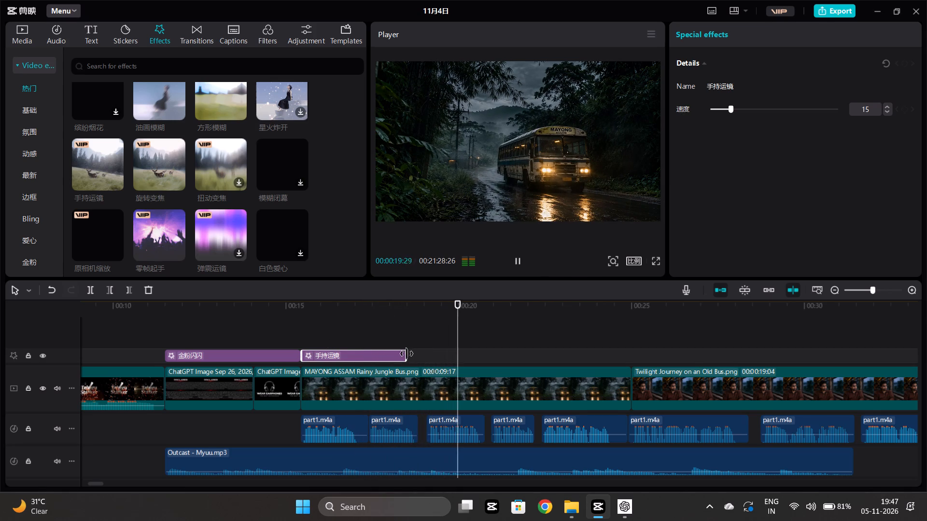
{"action": "left_click_drag", "start_coordinate": [405, 357], "coordinate": [629, 351]}
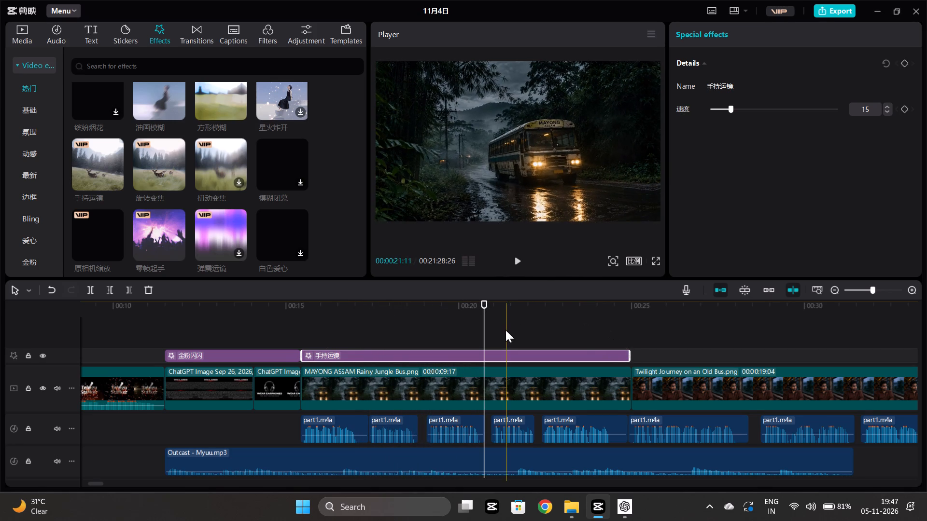
{"action": "left_click", "coordinate": [506, 329]}
{"action": "key", "text": "space"}
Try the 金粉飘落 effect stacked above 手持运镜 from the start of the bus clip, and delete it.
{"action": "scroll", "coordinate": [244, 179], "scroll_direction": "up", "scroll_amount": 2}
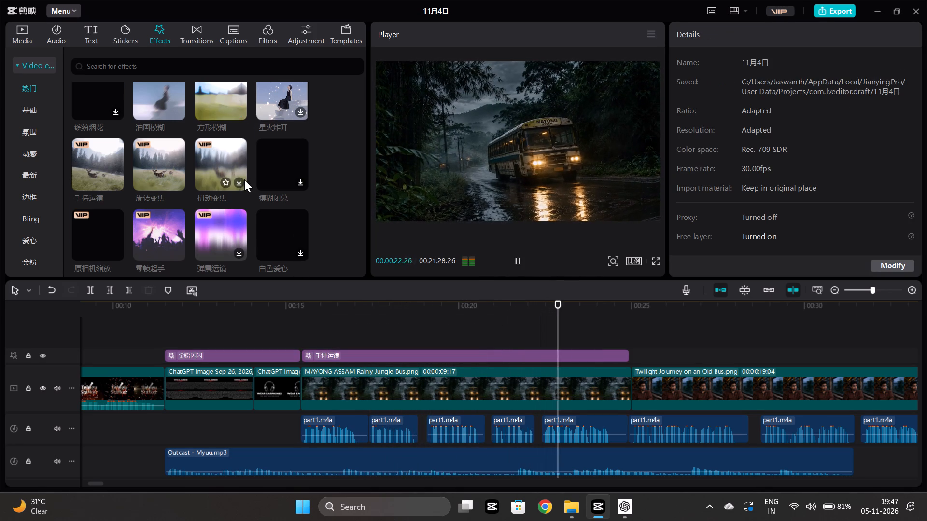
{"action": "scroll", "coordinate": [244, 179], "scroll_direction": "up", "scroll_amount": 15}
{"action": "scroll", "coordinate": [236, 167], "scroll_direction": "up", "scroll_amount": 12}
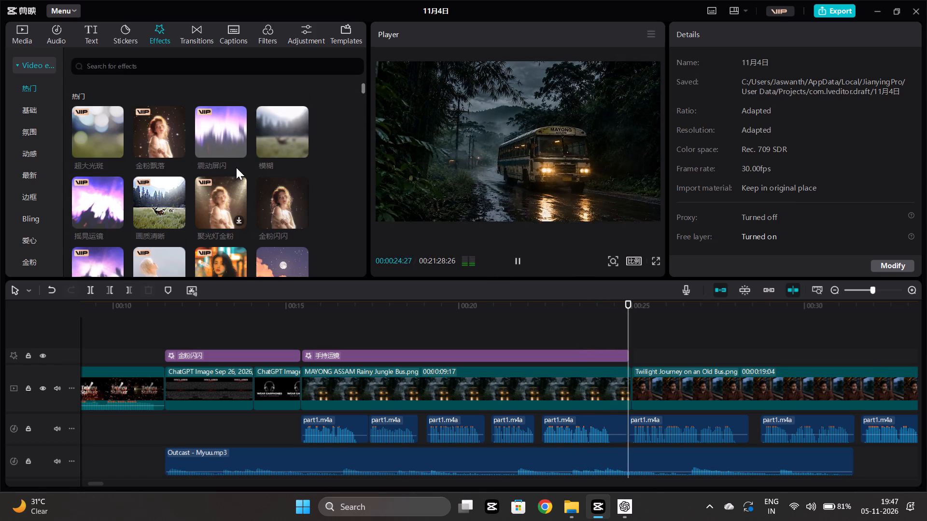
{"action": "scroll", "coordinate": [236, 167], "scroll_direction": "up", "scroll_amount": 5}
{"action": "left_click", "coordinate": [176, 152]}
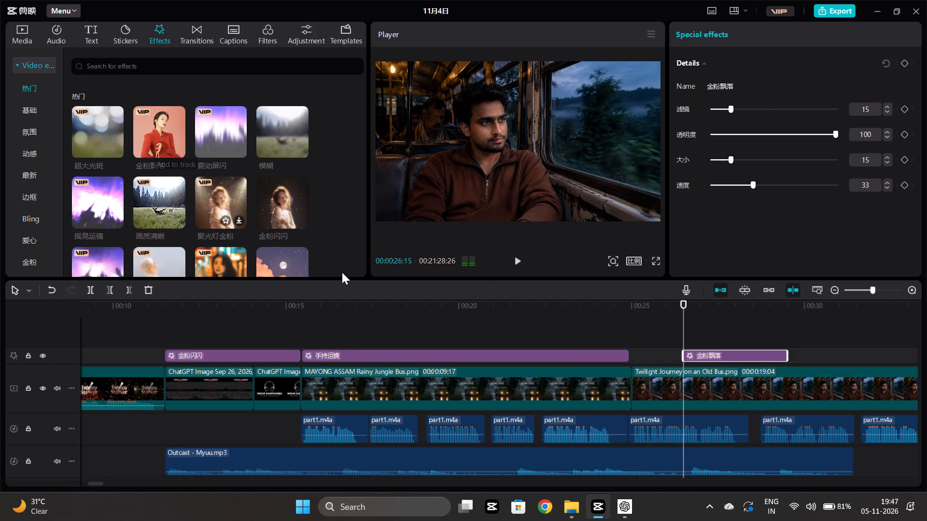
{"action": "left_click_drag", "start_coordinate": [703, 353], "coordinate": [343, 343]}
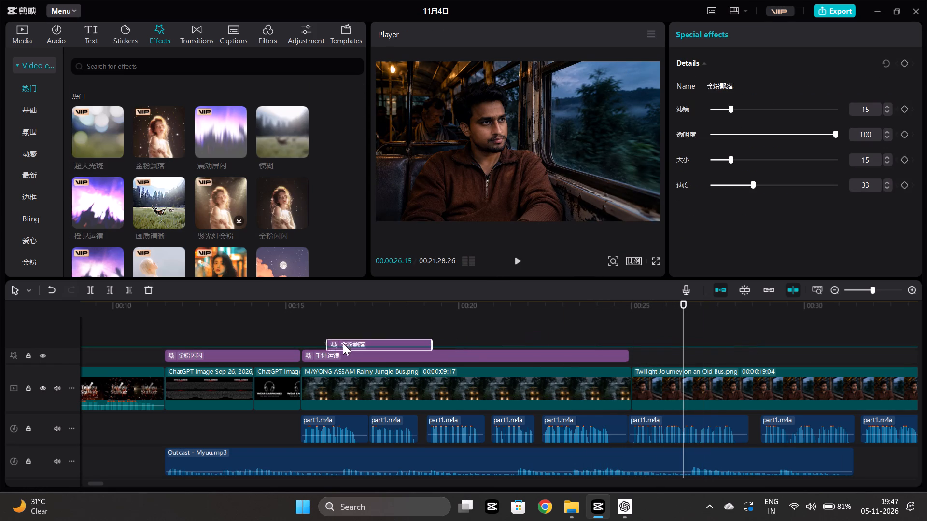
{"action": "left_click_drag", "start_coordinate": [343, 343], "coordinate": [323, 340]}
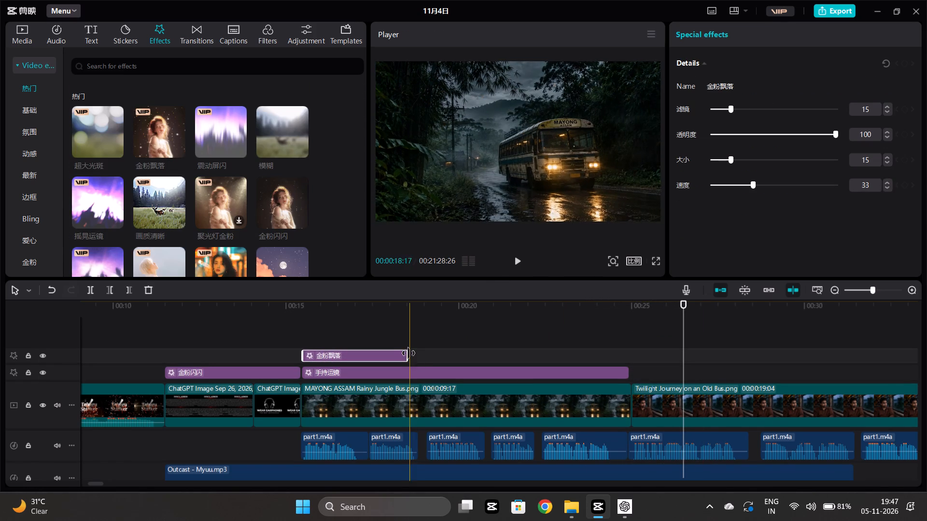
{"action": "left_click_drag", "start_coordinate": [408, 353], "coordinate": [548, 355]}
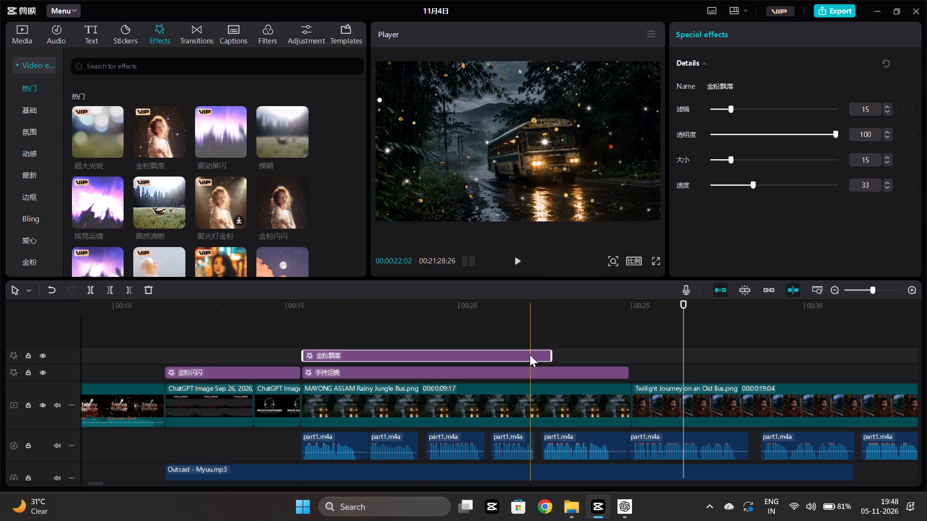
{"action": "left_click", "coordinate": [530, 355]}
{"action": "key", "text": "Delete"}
Add the 金粉闪闪 effect above 手持运镜 at 00:00:15:14 and extend it to the end of the MAYONG ASSAM Rainy Jungle Bus clip.
{"action": "left_click", "coordinate": [298, 331]}
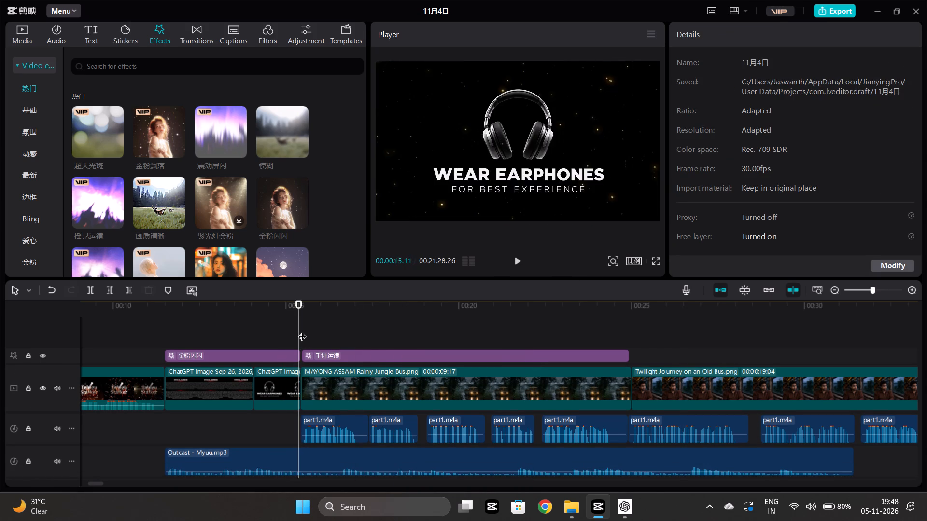
{"action": "left_click", "coordinate": [302, 330]}
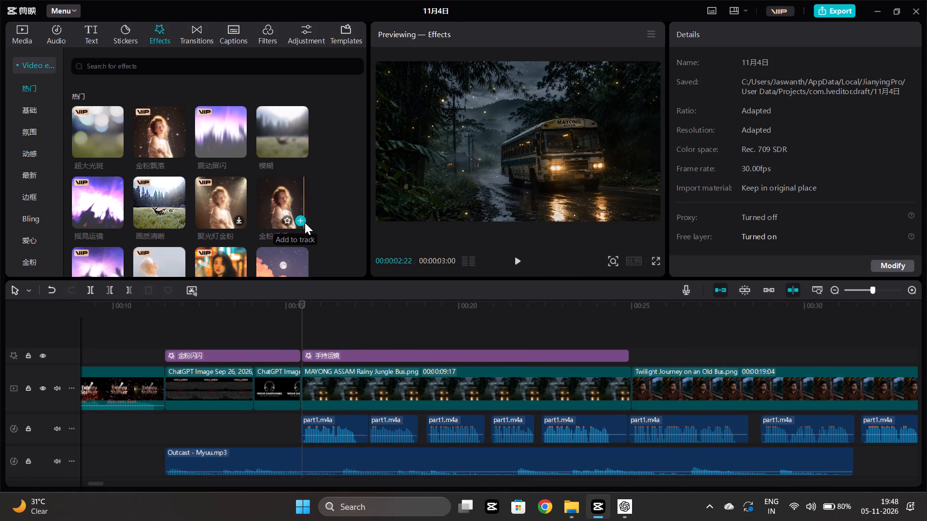
{"action": "left_click", "coordinate": [300, 220]}
{"action": "left_click_drag", "start_coordinate": [402, 354], "coordinate": [547, 351]}
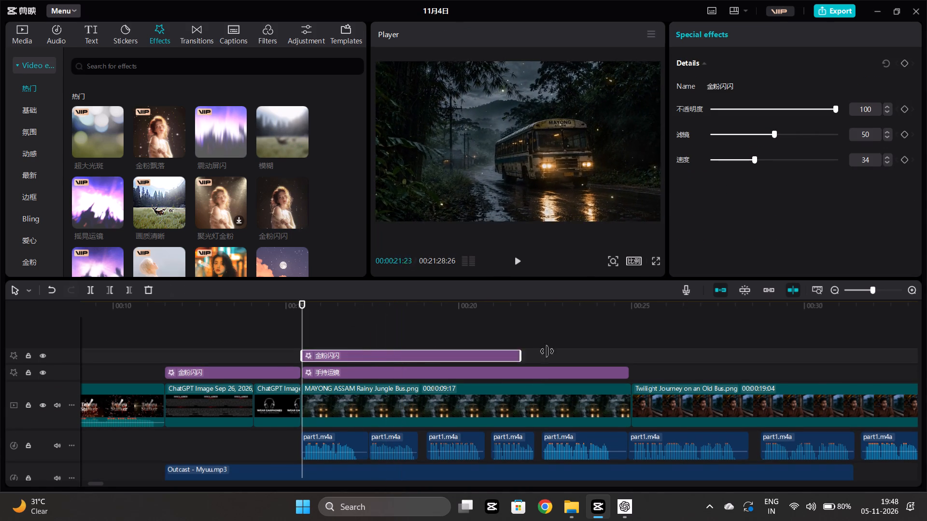
{"action": "left_click_drag", "start_coordinate": [547, 351], "coordinate": [625, 355]}
Play the end of the MAYONG ASSAM Rainy Jungle Bus clip with both effects, on into the Twilight Journey on an Old Bus clip.
{"action": "left_click", "coordinate": [609, 338]}
{"action": "key", "text": "space"}
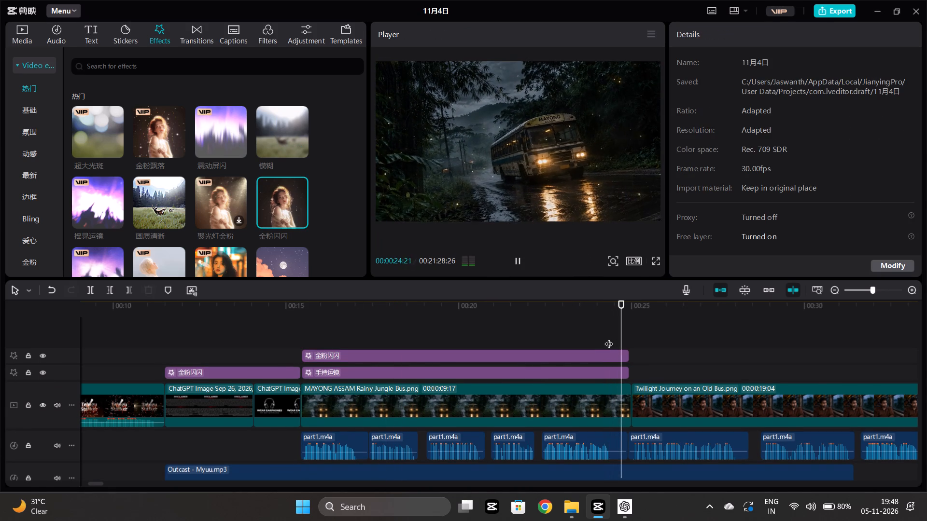
{"action": "scroll", "coordinate": [601, 339], "scroll_direction": "down", "scroll_amount": 2}
{"action": "left_click", "coordinate": [562, 314]}
{"action": "key", "text": "space"}
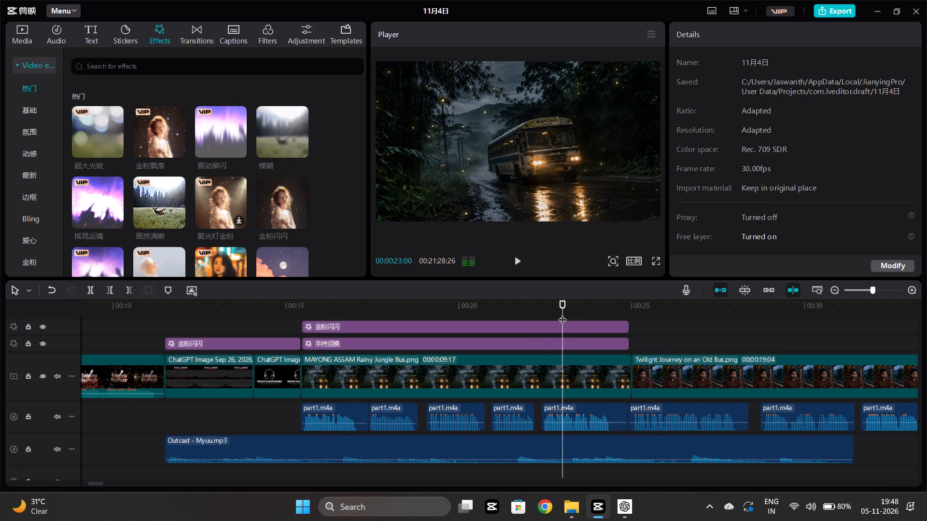
{"action": "scroll", "coordinate": [560, 363], "scroll_direction": "up", "scroll_amount": 2}
{"action": "left_click", "coordinate": [567, 330]}
{"action": "key", "text": "space"}
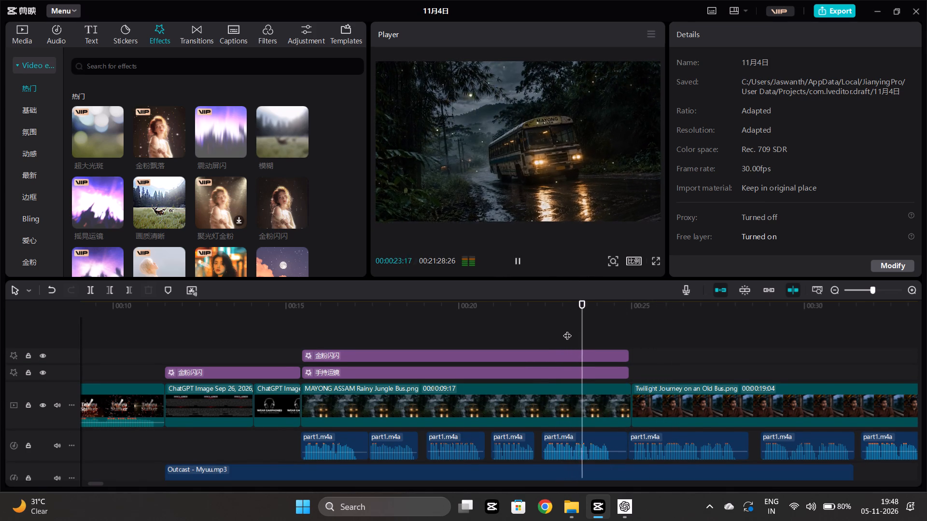
{"action": "scroll", "coordinate": [567, 329], "scroll_direction": "left", "scroll_amount": 1}
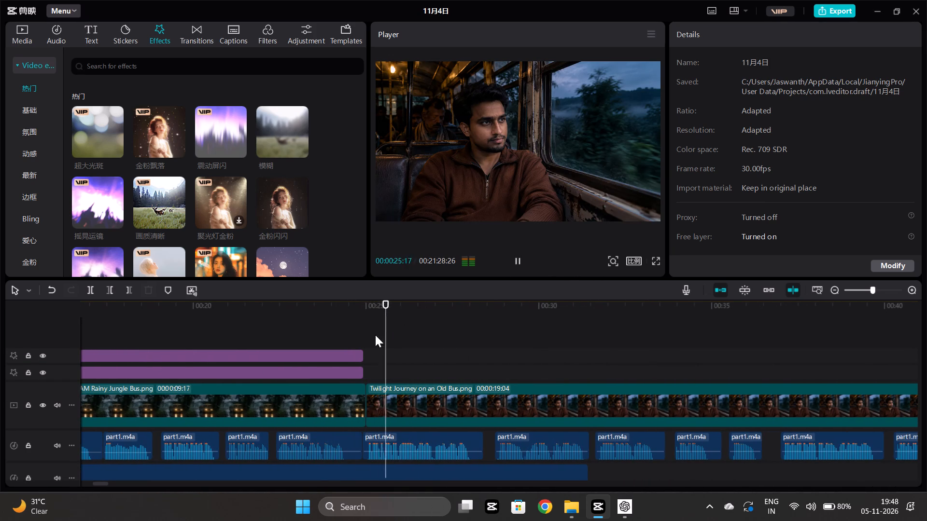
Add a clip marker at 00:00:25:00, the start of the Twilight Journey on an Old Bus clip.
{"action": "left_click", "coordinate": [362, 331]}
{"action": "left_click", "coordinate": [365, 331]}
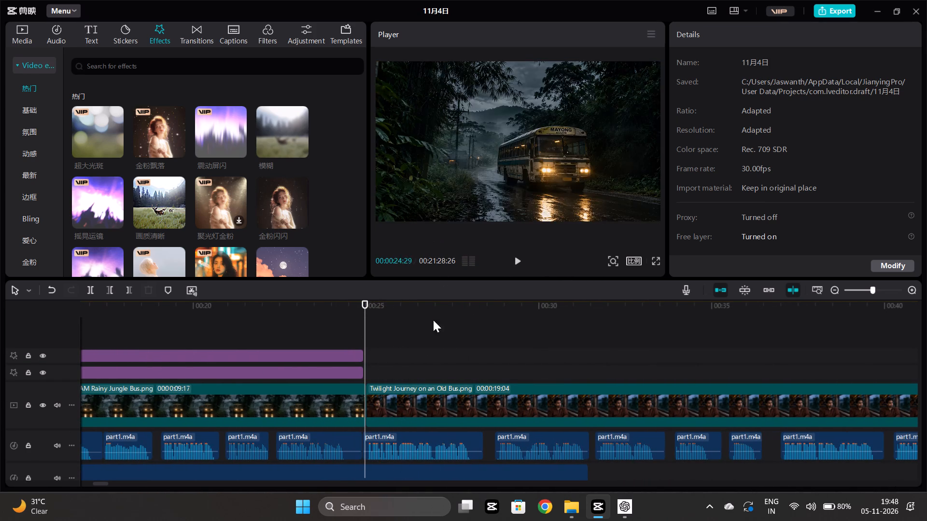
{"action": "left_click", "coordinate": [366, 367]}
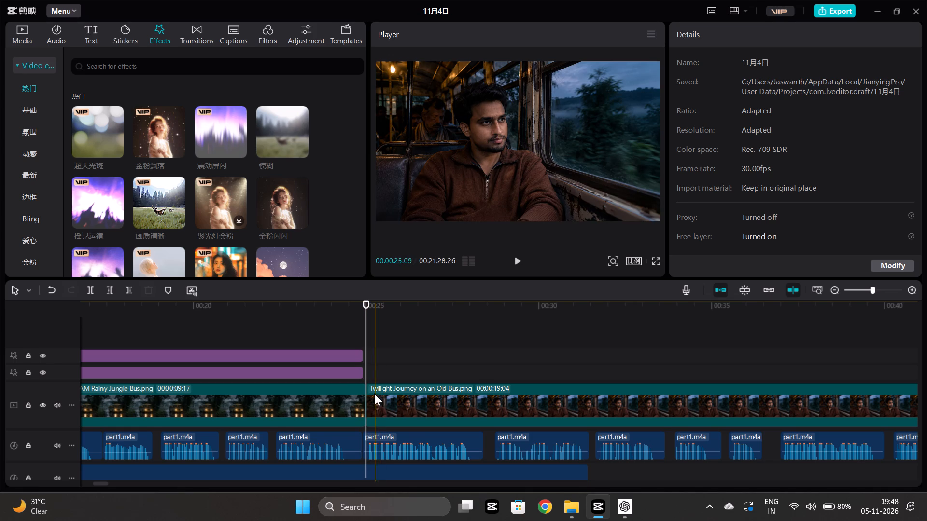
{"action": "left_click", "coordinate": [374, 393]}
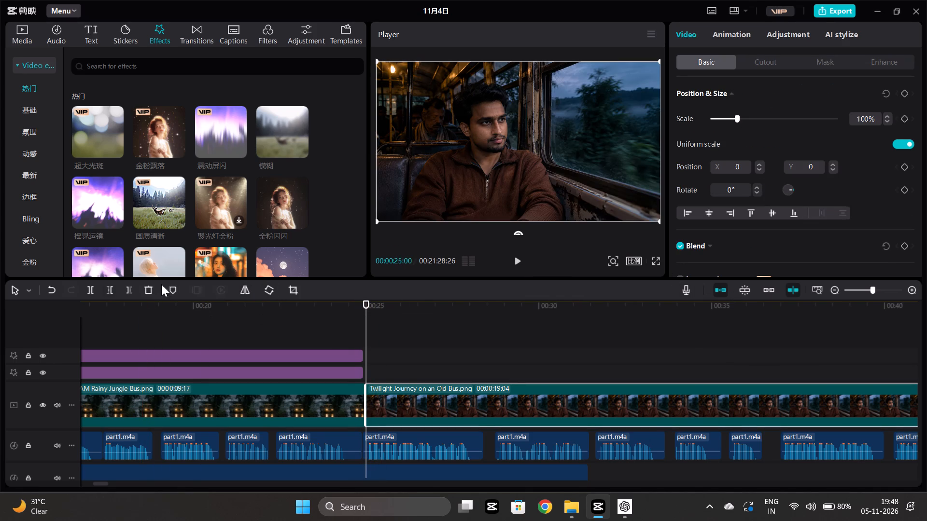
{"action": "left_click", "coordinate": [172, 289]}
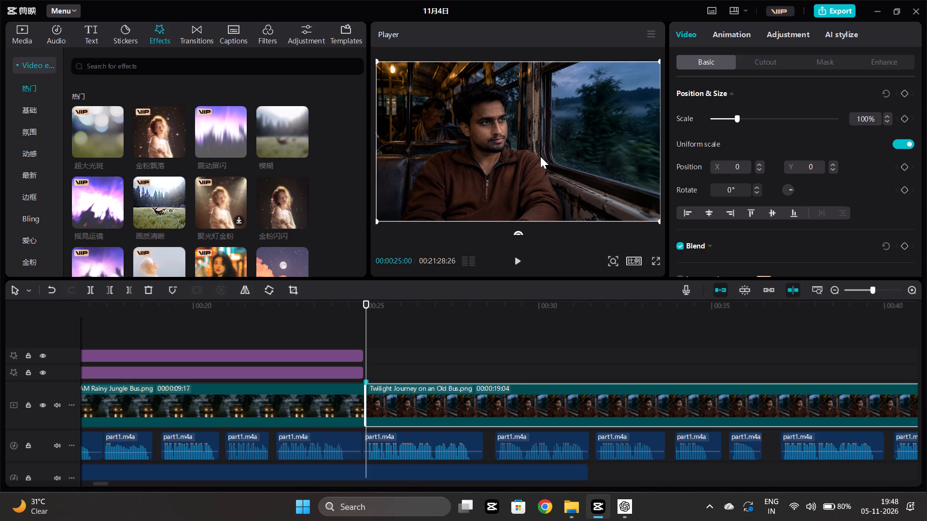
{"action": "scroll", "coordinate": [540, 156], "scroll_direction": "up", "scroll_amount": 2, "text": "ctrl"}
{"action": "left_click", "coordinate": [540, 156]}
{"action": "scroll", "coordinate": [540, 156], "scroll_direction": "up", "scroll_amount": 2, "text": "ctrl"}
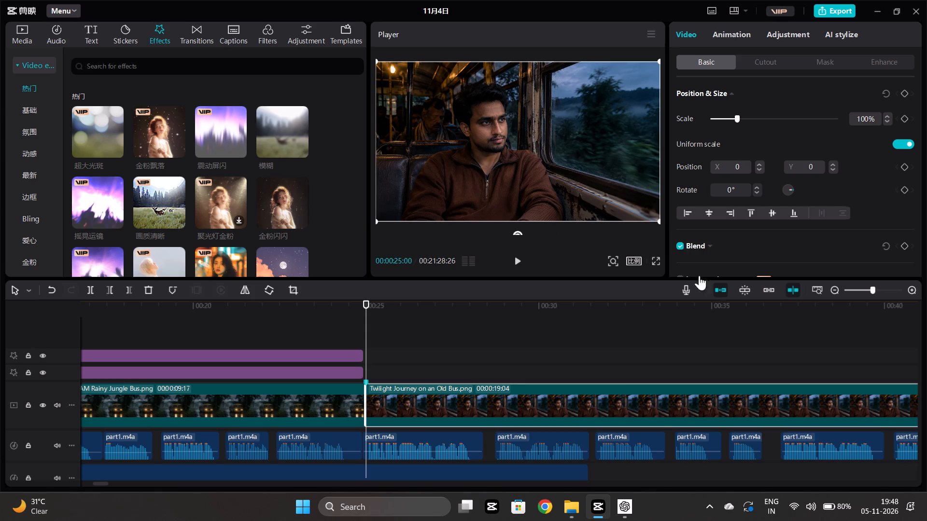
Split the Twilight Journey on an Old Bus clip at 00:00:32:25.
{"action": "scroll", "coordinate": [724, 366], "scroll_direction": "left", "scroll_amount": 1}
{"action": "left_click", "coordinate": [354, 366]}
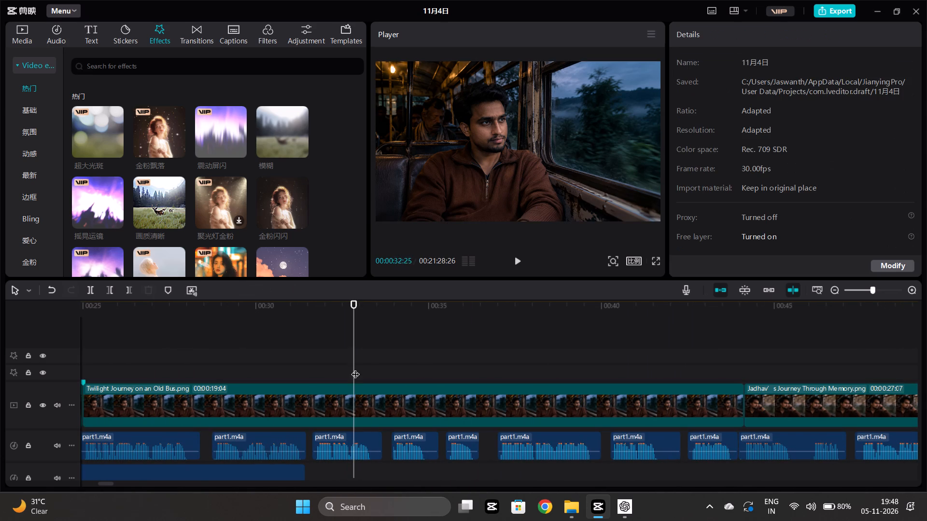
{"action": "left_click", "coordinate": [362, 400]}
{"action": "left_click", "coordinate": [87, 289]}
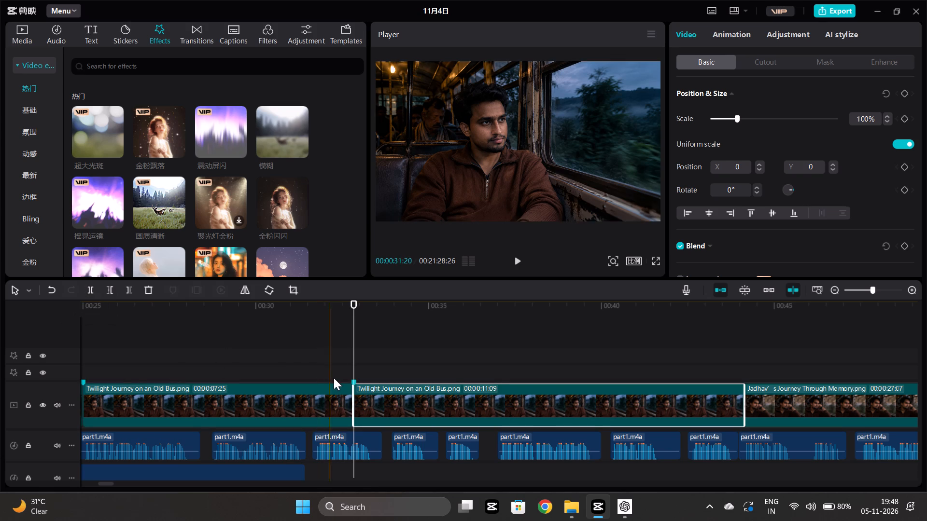
Examine the Twilight Journey on an Old Bus image at 00:00:25:02 with the player preview enlarged and reduced.
{"action": "scroll", "coordinate": [346, 375], "scroll_direction": "right", "scroll_amount": 1}
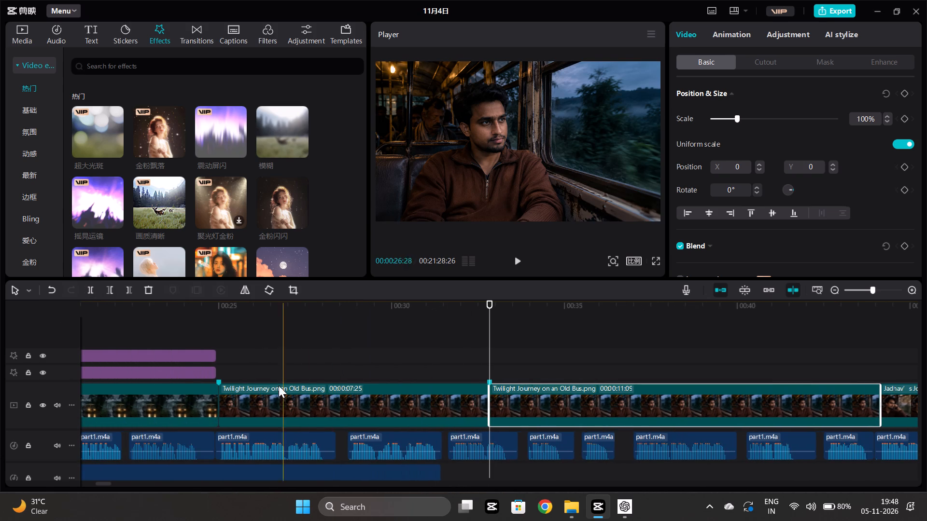
{"action": "left_click", "coordinate": [242, 392]}
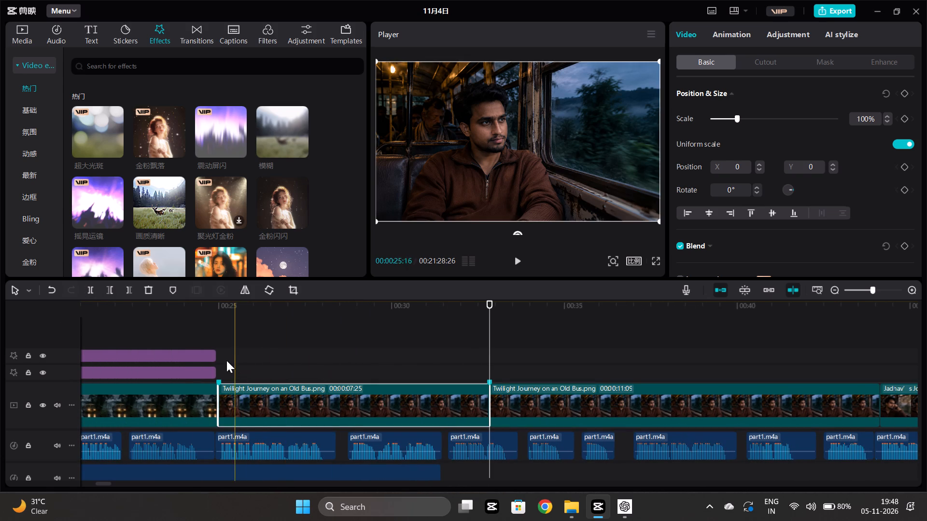
{"action": "left_click", "coordinate": [222, 357]}
{"action": "scroll", "coordinate": [496, 136], "scroll_direction": "up", "scroll_amount": 4, "text": "ctrl"}
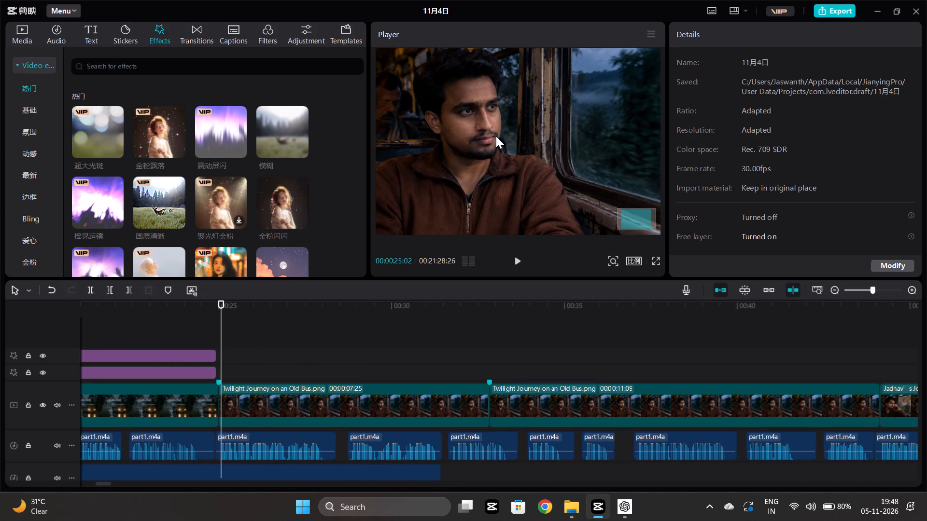
{"action": "scroll", "coordinate": [496, 136], "scroll_direction": "down", "scroll_amount": 3, "text": "ctrl"}
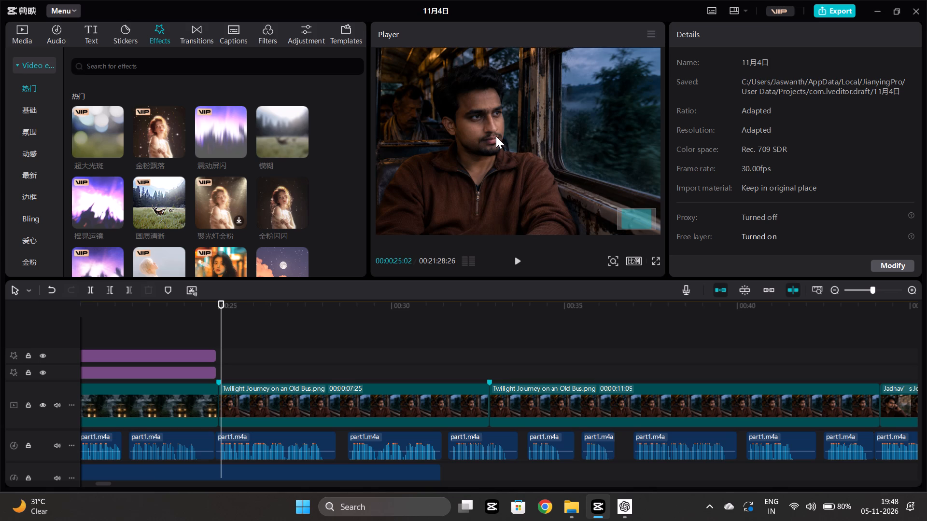
{"action": "scroll", "coordinate": [496, 136], "scroll_direction": "down", "scroll_amount": 7, "text": "ctrl"}
{"action": "scroll", "coordinate": [496, 136], "scroll_direction": "up", "scroll_amount": 2, "text": "ctrl"}
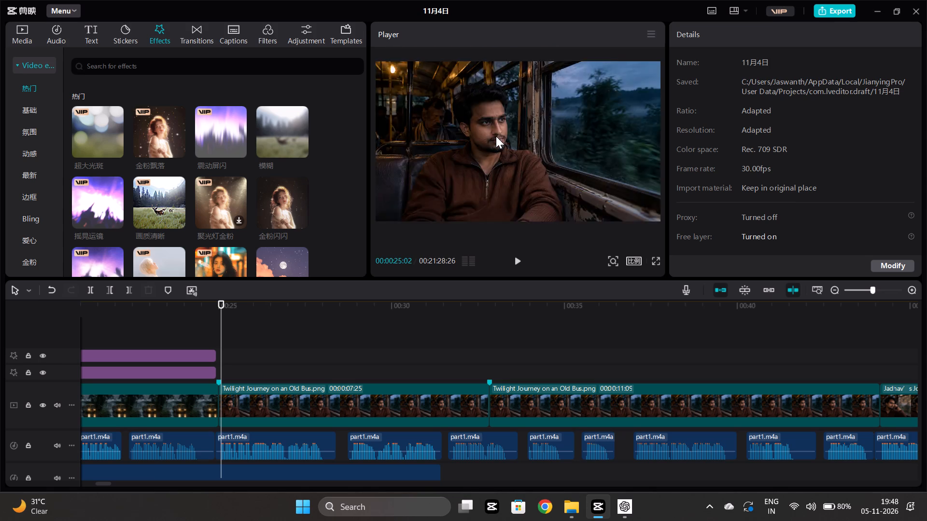
{"action": "scroll", "coordinate": [496, 136], "scroll_direction": "up", "scroll_amount": 3, "text": "ctrl"}
{"action": "scroll", "coordinate": [496, 136], "scroll_direction": "down", "scroll_amount": 3, "text": "ctrl"}
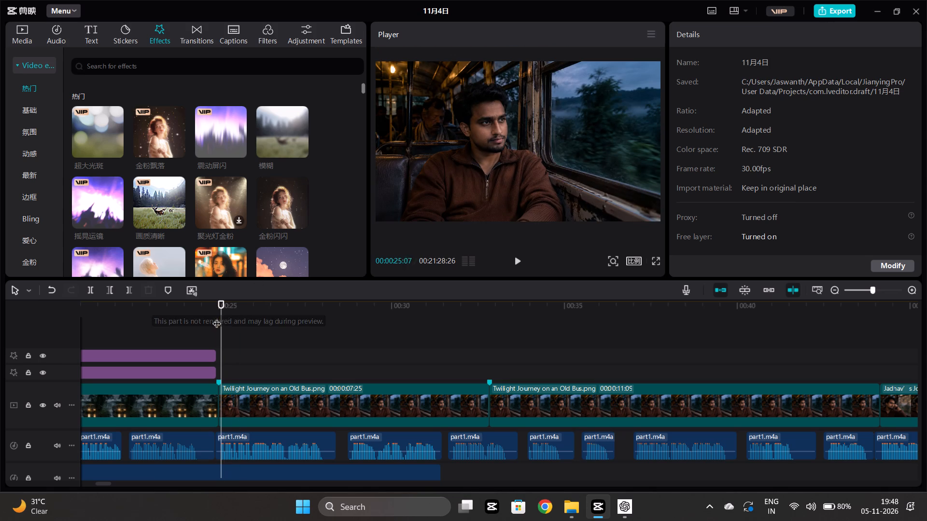
Play the first Twilight Journey on an Old Bus piece from just before its start, and again across the split.
{"action": "left_click", "coordinate": [213, 318]}
{"action": "key", "text": "space"}
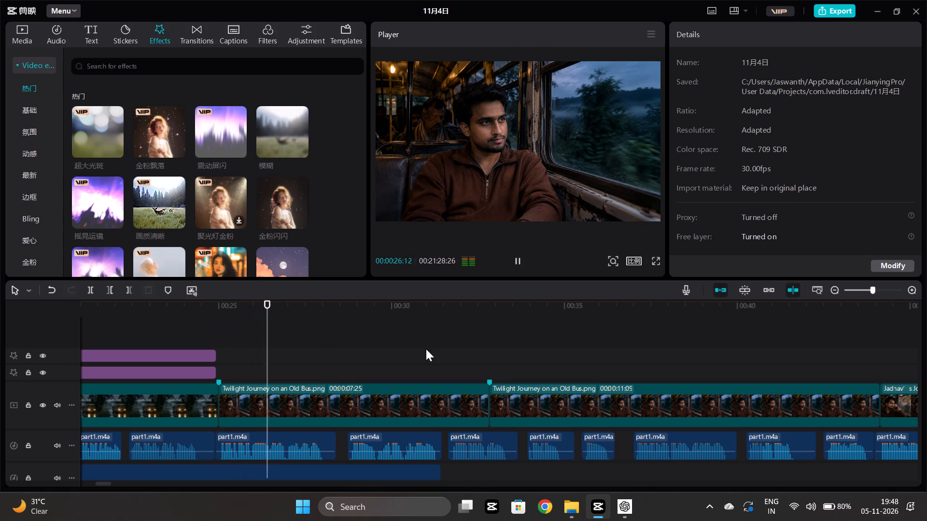
{"action": "left_click", "coordinate": [455, 343]}
{"action": "key", "text": "space"}
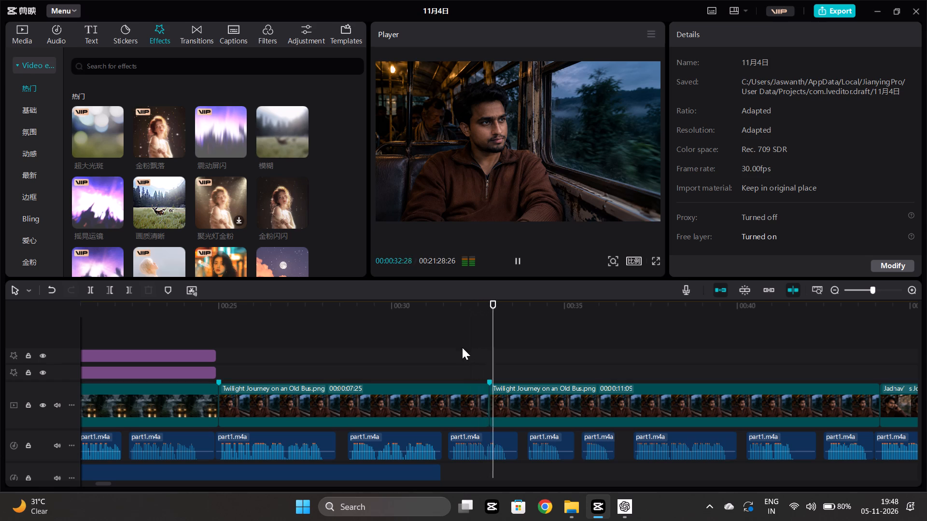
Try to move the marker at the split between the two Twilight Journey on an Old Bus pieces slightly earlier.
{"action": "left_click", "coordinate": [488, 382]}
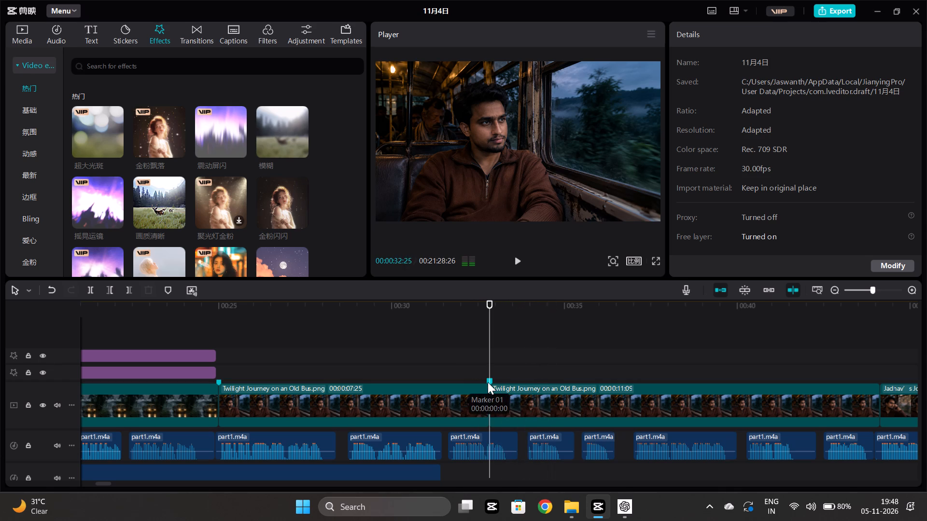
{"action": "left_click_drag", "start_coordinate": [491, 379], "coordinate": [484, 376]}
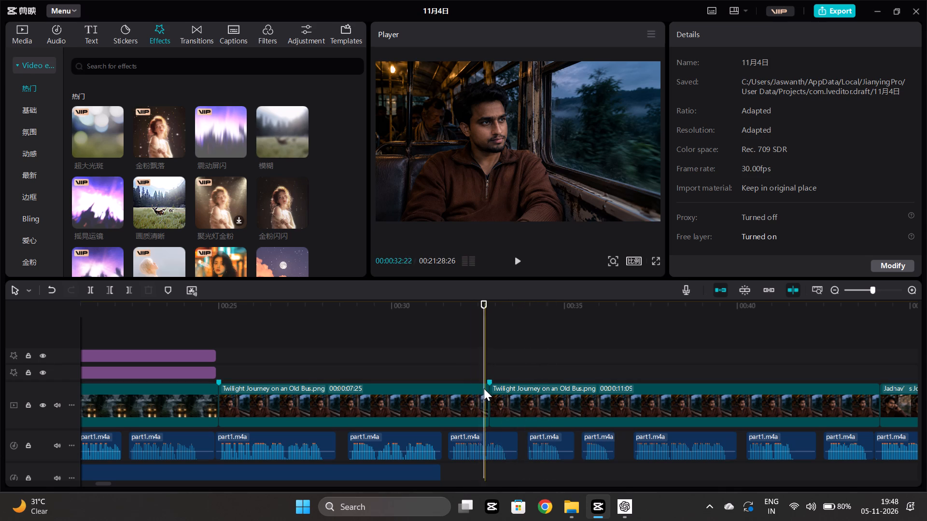
Play the opening of the first Twilight Journey on an Old Bus piece with the player preview enlarged, and restore the fitted preview.
{"action": "left_click", "coordinate": [215, 380]}
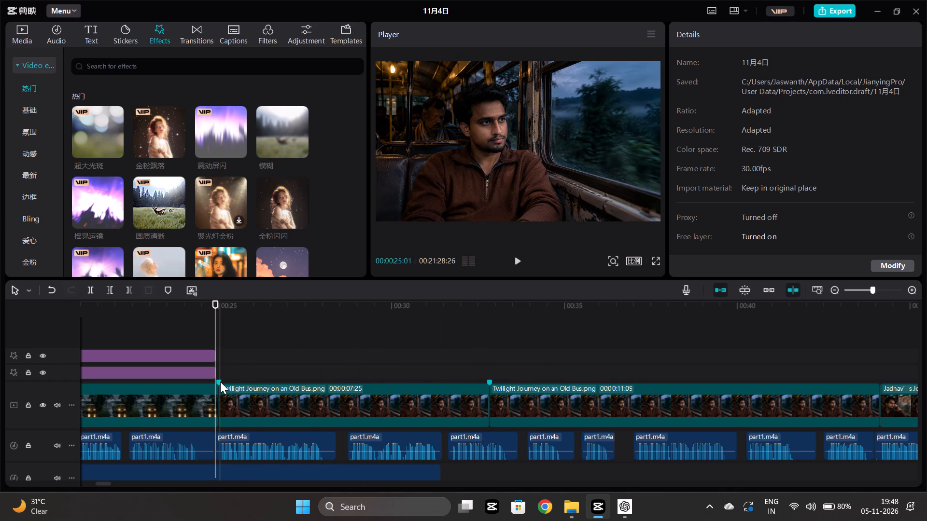
{"action": "left_click", "coordinate": [220, 382]}
{"action": "left_click", "coordinate": [225, 387]}
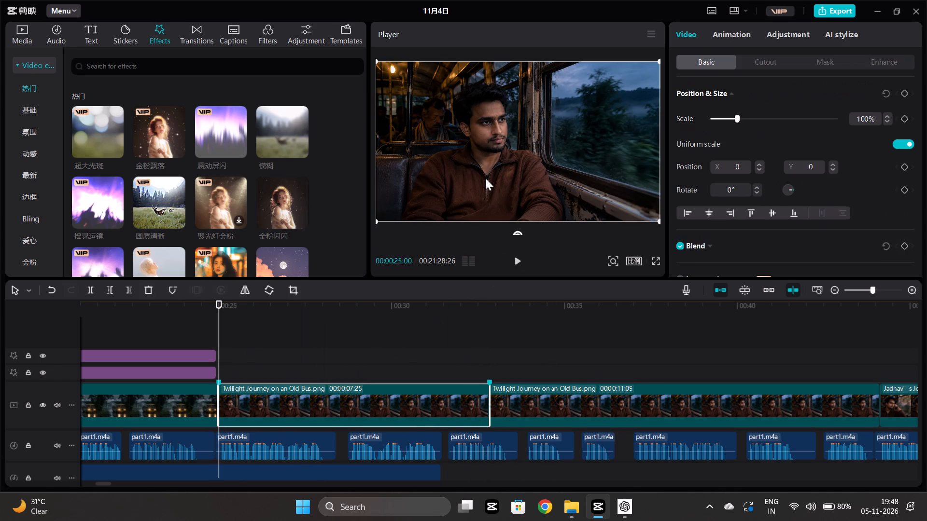
{"action": "scroll", "coordinate": [485, 178], "scroll_direction": "up", "scroll_amount": 2, "text": "ctrl"}
{"action": "scroll", "coordinate": [548, 167], "scroll_direction": "up", "scroll_amount": 4, "text": "ctrl"}
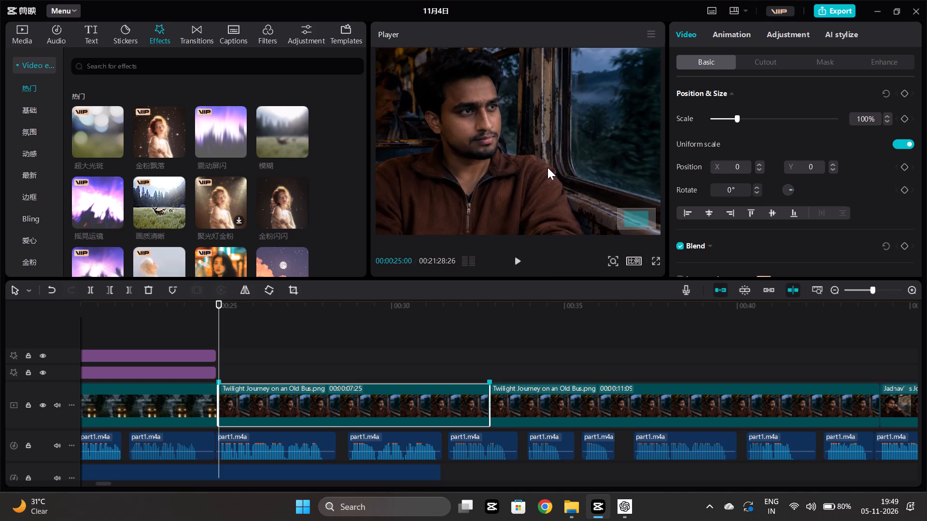
{"action": "scroll", "coordinate": [548, 167], "scroll_direction": "up", "scroll_amount": 3, "text": "ctrl"}
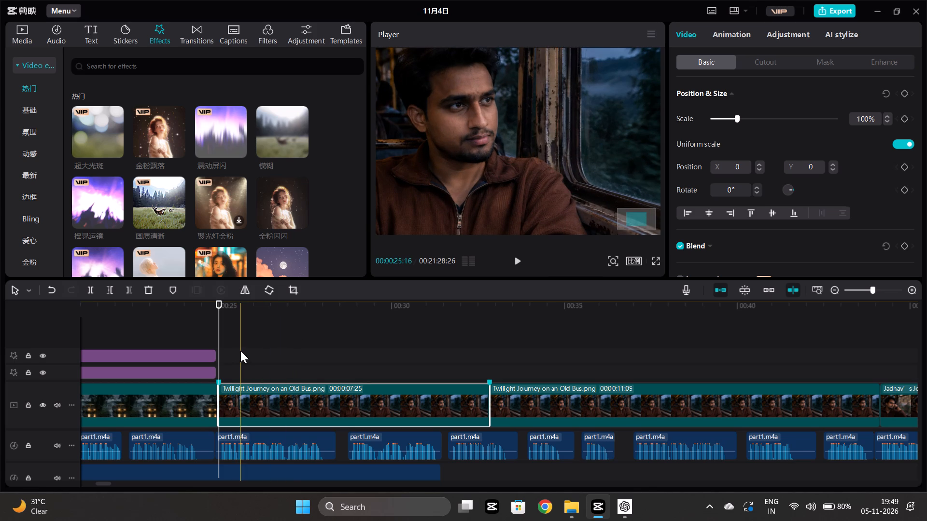
{"action": "scroll", "coordinate": [241, 350], "scroll_direction": "down", "scroll_amount": 3, "text": "ctrl"}
{"action": "scroll", "coordinate": [473, 181], "scroll_direction": "down", "scroll_amount": 3, "text": "ctrl"}
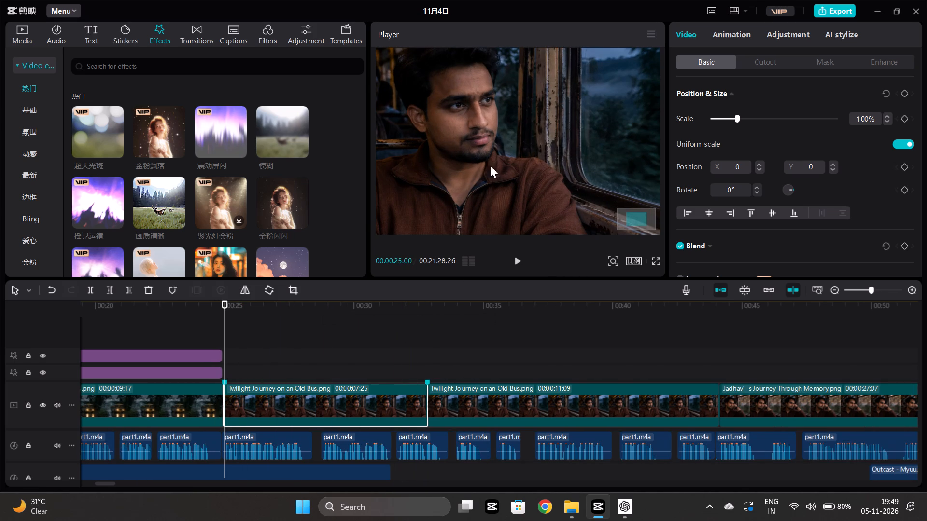
{"action": "double_click", "coordinate": [225, 340]}
{"action": "key", "text": "space"}
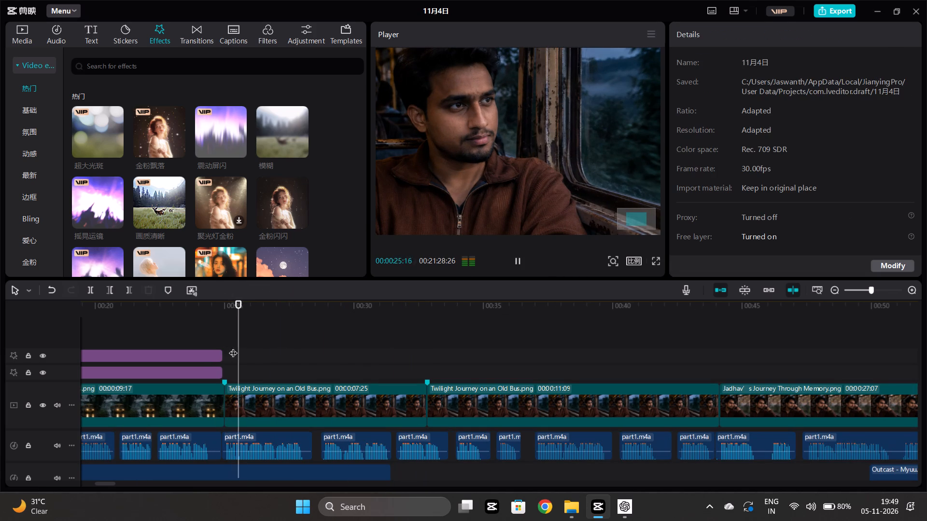
{"action": "left_click", "coordinate": [226, 327]}
{"action": "left_click", "coordinate": [219, 328]}
{"action": "key", "text": "space"}
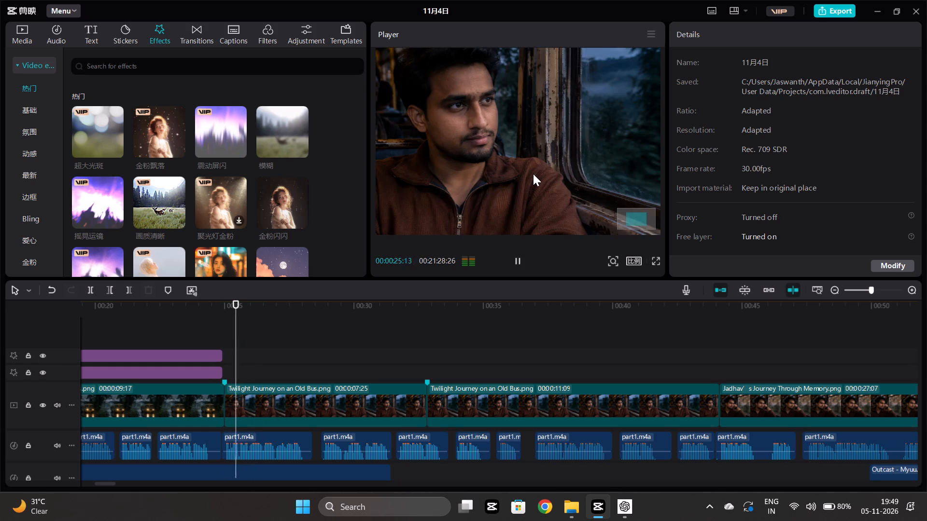
{"action": "scroll", "coordinate": [533, 174], "scroll_direction": "down", "scroll_amount": 4, "text": "ctrl"}
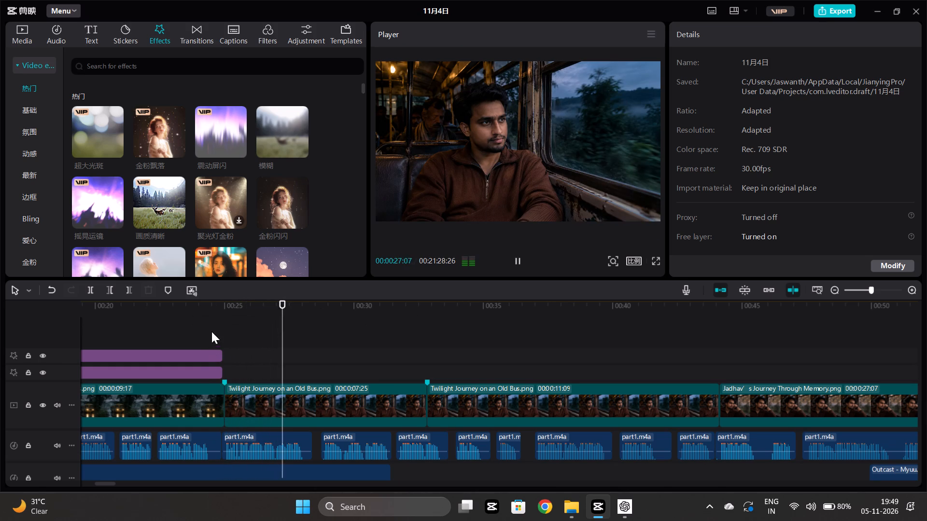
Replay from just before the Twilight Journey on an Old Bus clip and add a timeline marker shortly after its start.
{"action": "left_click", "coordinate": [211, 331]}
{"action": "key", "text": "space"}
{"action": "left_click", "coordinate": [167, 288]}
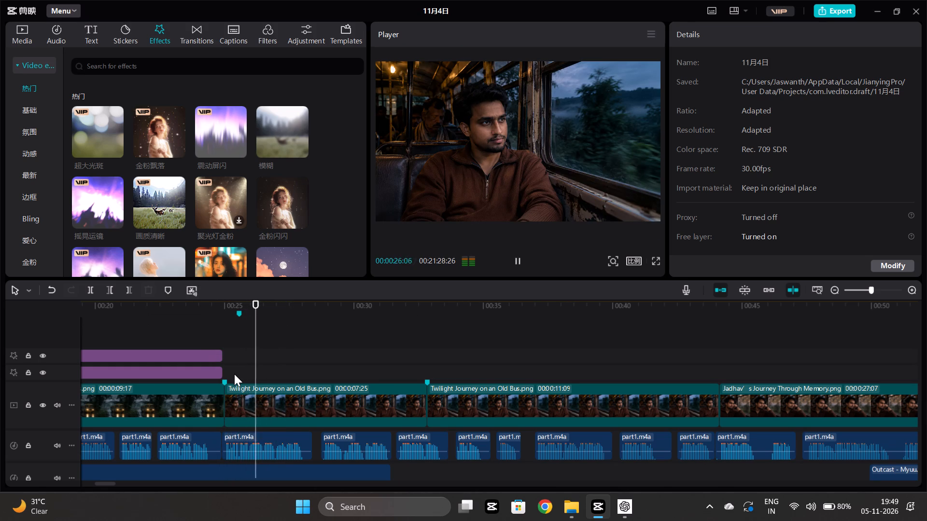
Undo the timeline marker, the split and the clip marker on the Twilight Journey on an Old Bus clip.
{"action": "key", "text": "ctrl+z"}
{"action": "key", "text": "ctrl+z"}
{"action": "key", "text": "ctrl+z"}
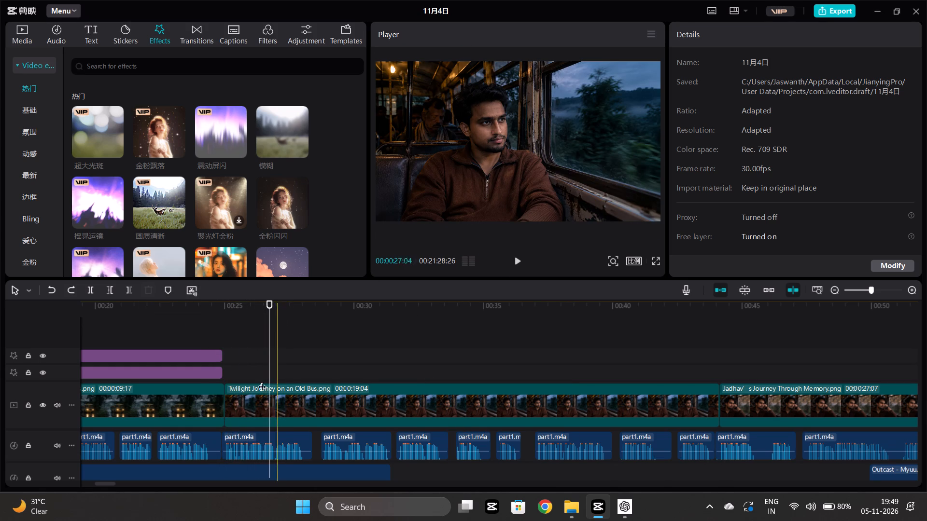
Add a clip marker at 00:00:25:04 on the Twilight Journey on an Old Bus clip.
{"action": "left_click", "coordinate": [228, 335]}
{"action": "left_click", "coordinate": [235, 388]}
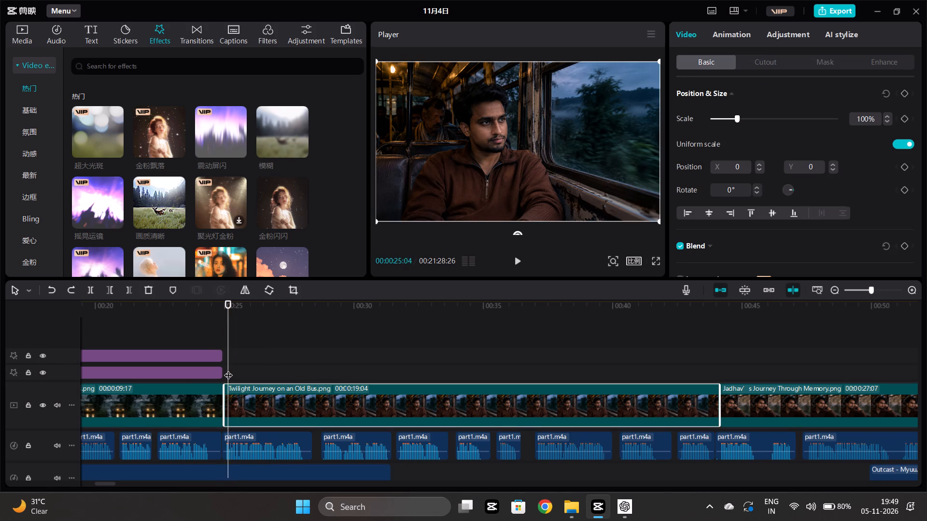
{"action": "left_click", "coordinate": [167, 291]}
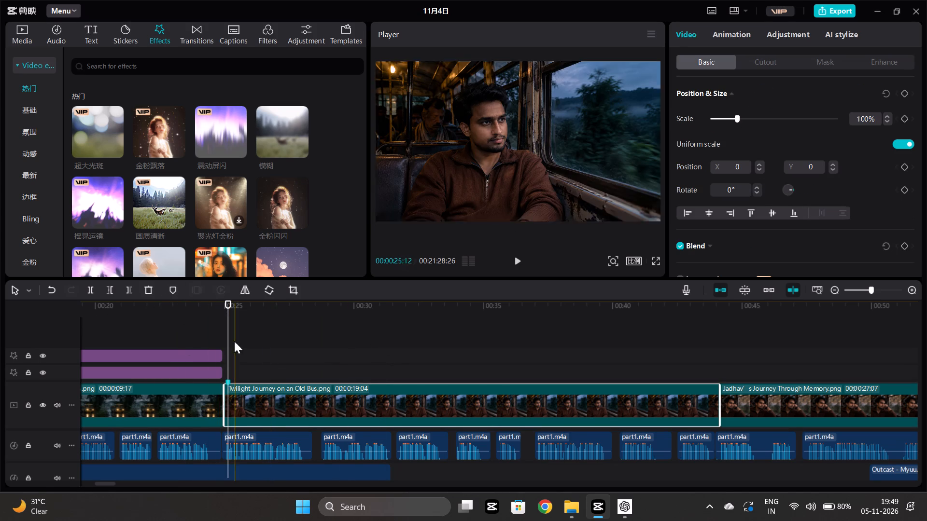
Split the Twilight Journey on an Old Bus clip at 00:00:33:27.
{"action": "left_click_drag", "start_coordinate": [230, 340], "coordinate": [443, 346]}
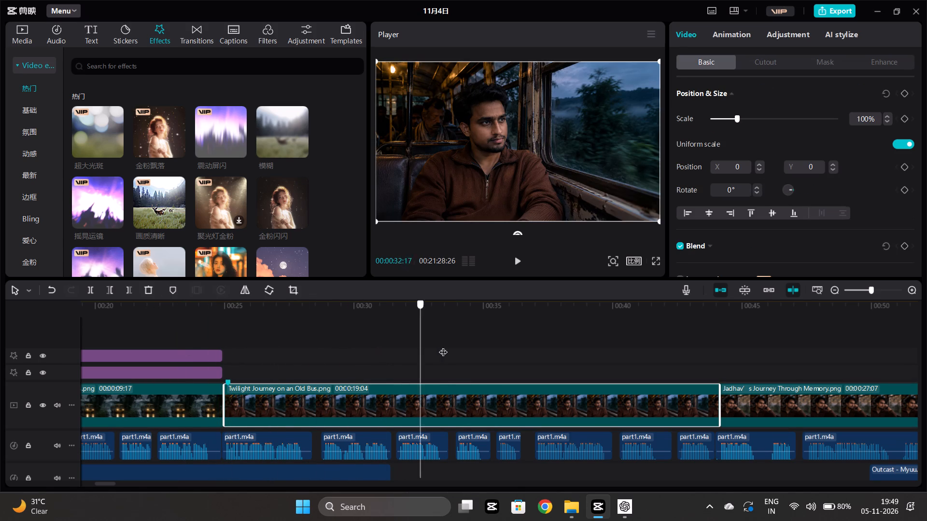
{"action": "left_click_drag", "start_coordinate": [443, 346], "coordinate": [455, 351]}
{"action": "left_click", "coordinate": [473, 401]}
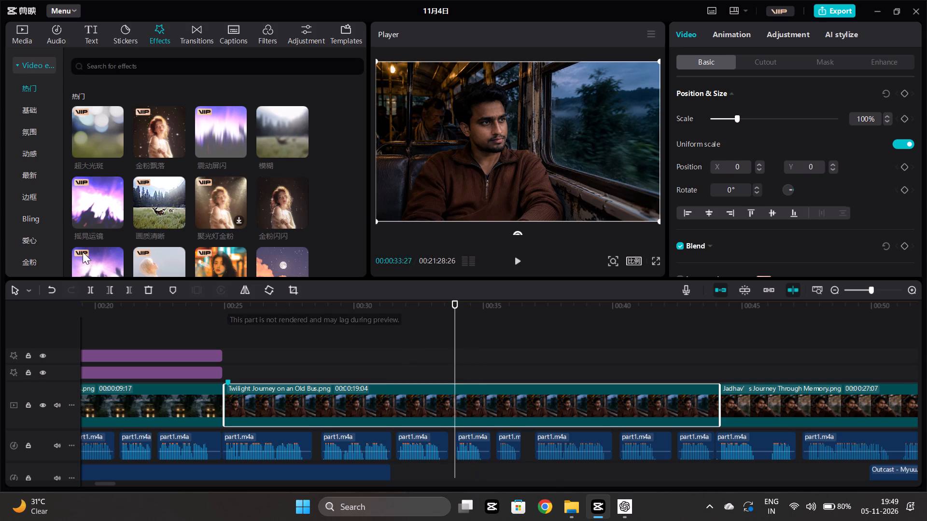
{"action": "left_click", "coordinate": [88, 295]}
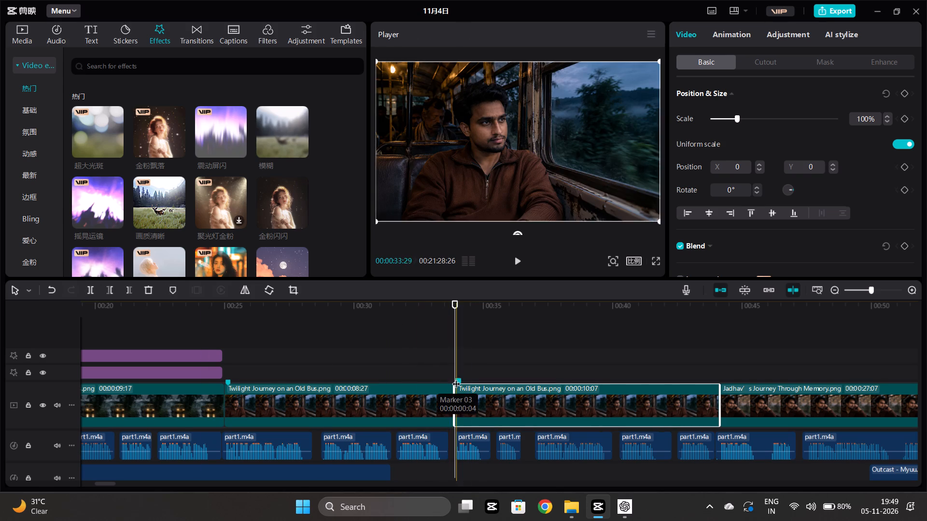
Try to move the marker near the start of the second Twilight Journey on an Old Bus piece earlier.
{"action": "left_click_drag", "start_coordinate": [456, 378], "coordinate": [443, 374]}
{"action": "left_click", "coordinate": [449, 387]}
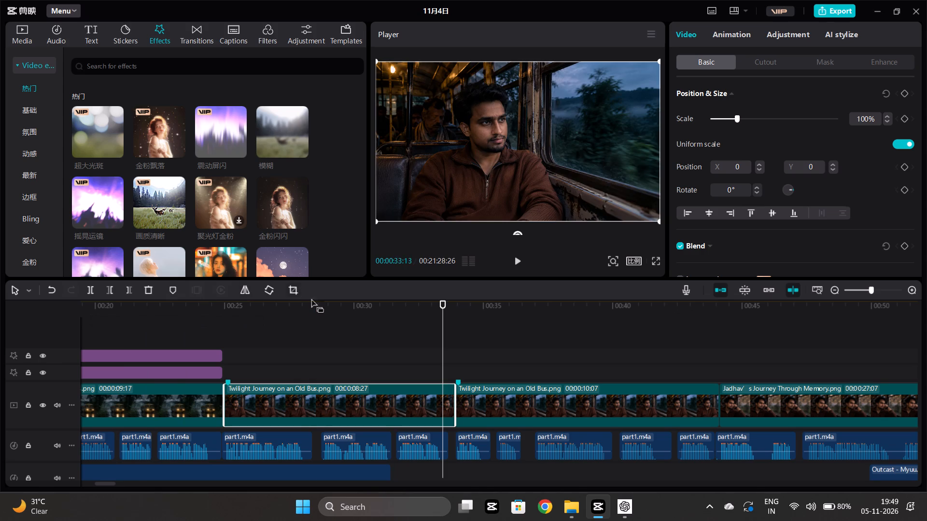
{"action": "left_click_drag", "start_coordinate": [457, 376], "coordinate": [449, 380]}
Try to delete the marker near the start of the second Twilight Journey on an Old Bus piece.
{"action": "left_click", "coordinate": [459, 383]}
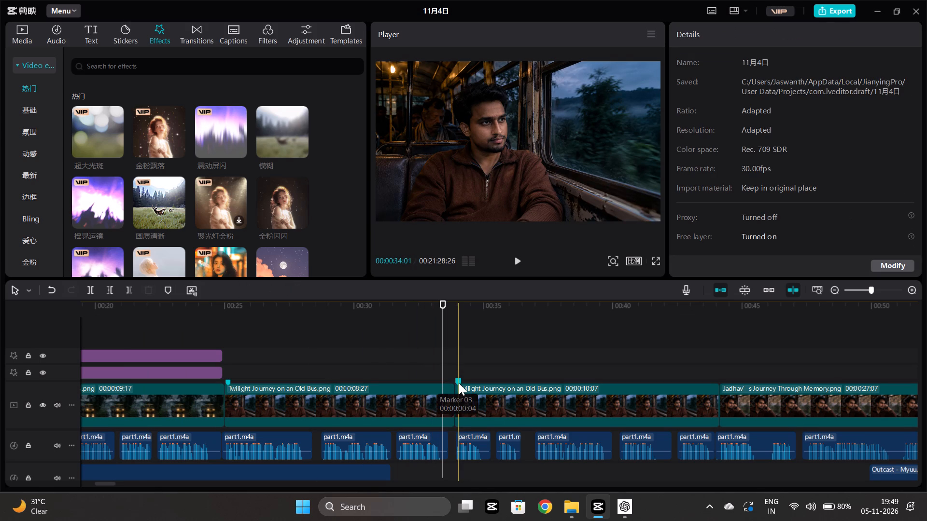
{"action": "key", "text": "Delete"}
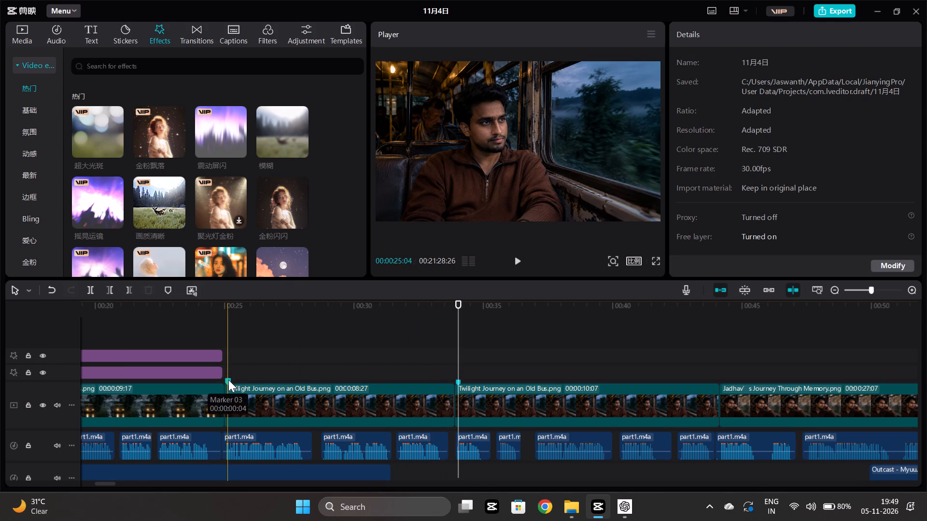
Undo the split and the added marker on the Twilight Journey on an Old Bus clip.
{"action": "left_click", "coordinate": [228, 380]}
{"action": "key", "text": "ctrl+z"}
{"action": "key", "text": "ctrl+z"}
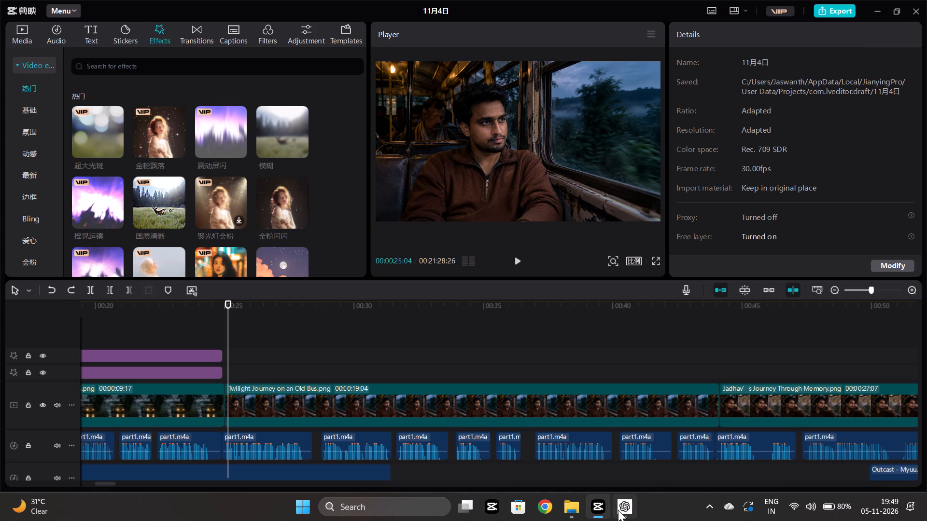
Clear the open windows off the desktop, open YouTube, and return to the video editor.
{"action": "left_click", "coordinate": [869, 13]}
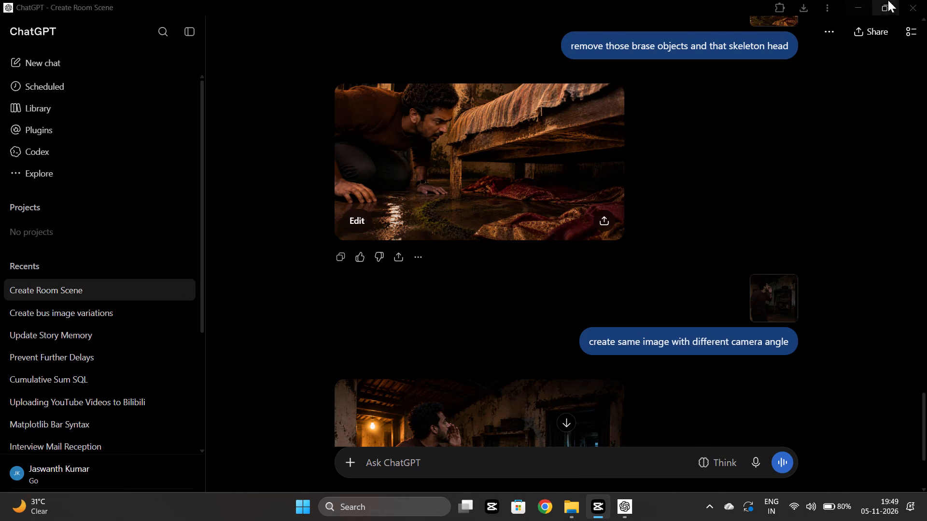
{"action": "left_click", "coordinate": [861, 1]}
{"action": "left_click", "coordinate": [903, 7]}
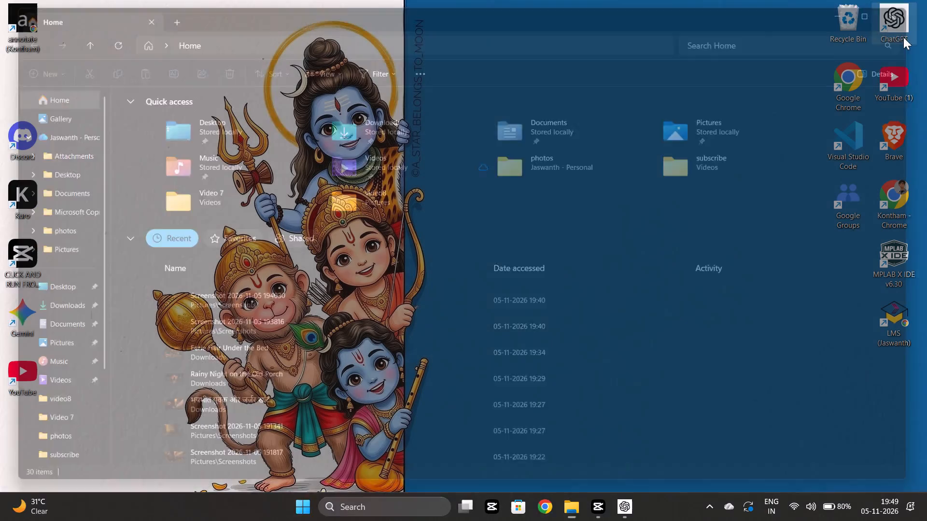
{"action": "double_click", "coordinate": [896, 83]}
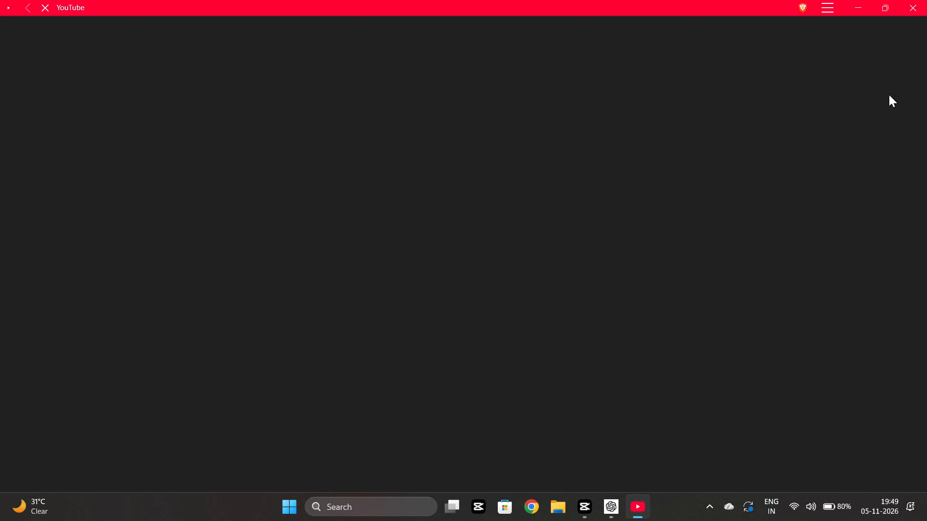
{"action": "left_click", "coordinate": [589, 506]}
Add the 方形模糊 effect at the start of the Twilight Journey on an Old Bus clip, at 00:00:25:01, and play it back.
{"action": "left_click", "coordinate": [211, 341]}
{"action": "key", "text": "space"}
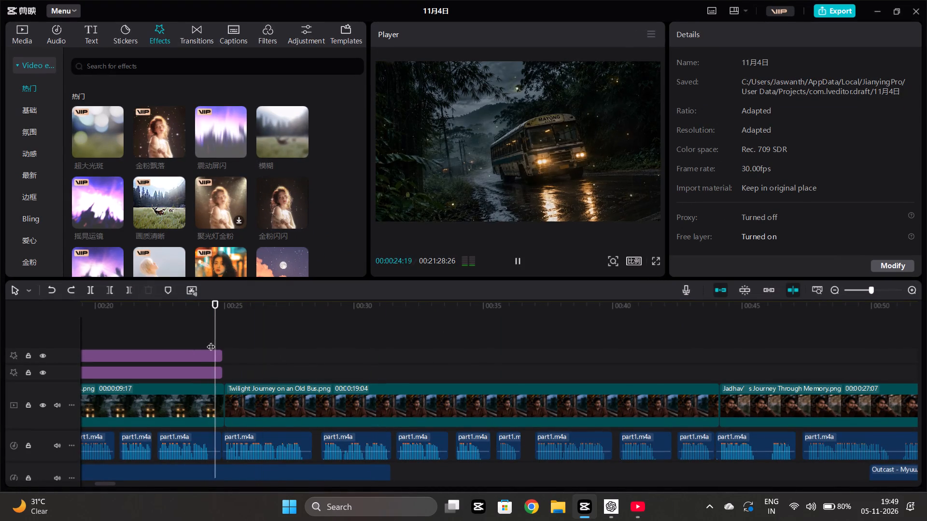
{"action": "left_click", "coordinate": [225, 346]}
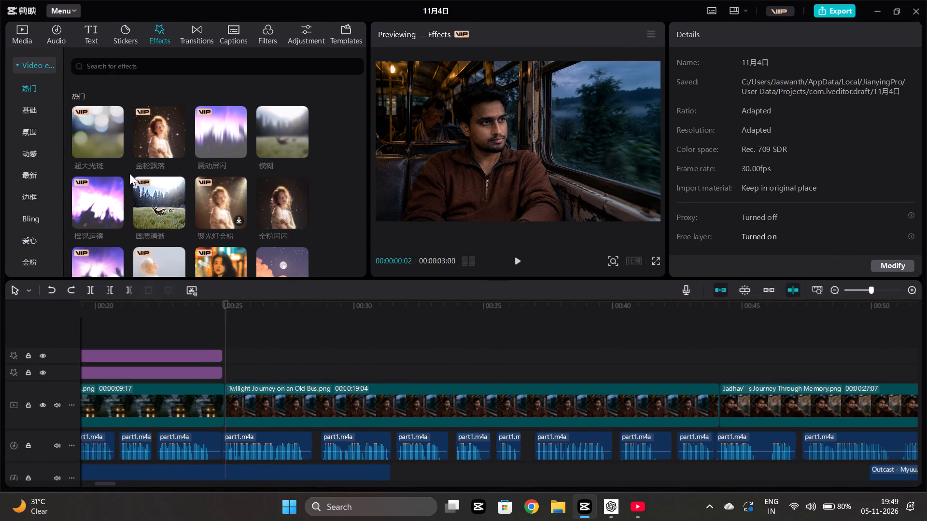
{"action": "scroll", "coordinate": [193, 184], "scroll_direction": "down", "scroll_amount": 14}
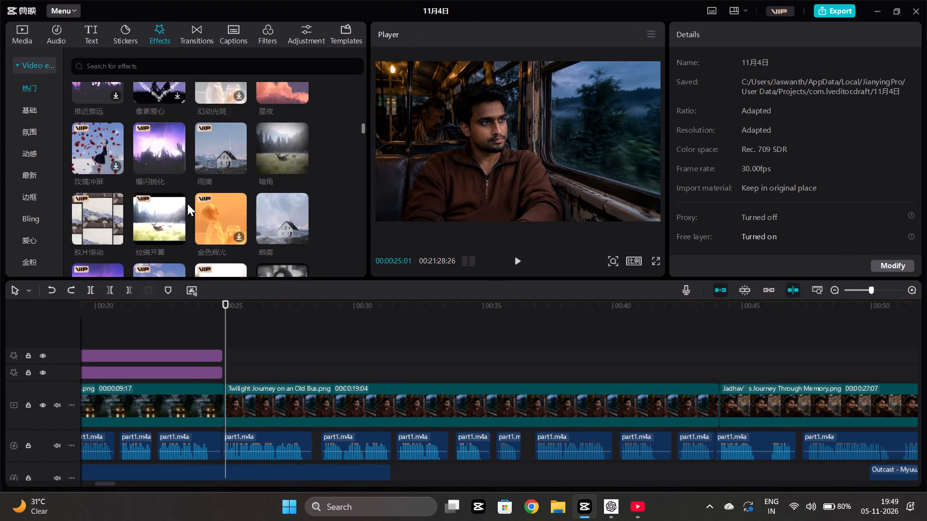
{"action": "scroll", "coordinate": [187, 204], "scroll_direction": "down", "scroll_amount": 12}
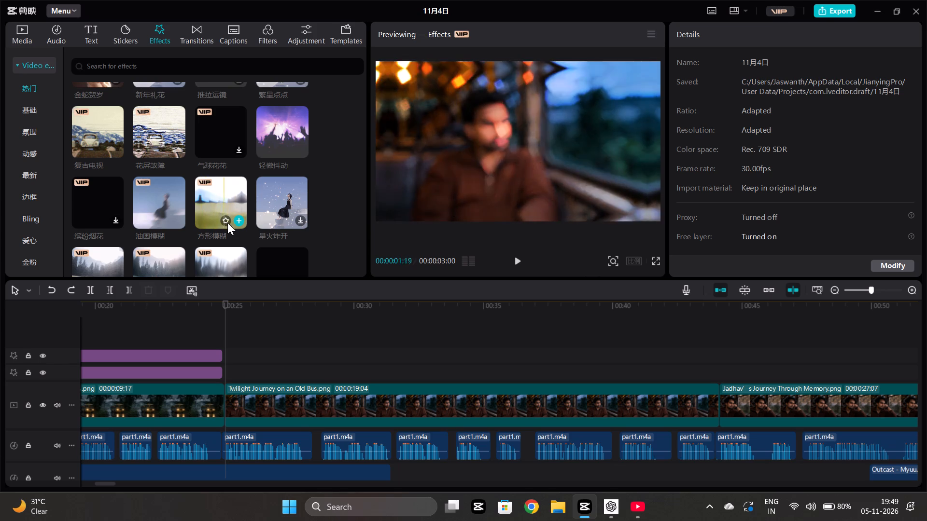
{"action": "left_click", "coordinate": [239, 218]}
{"action": "left_click", "coordinate": [226, 329]}
{"action": "key", "text": "space"}
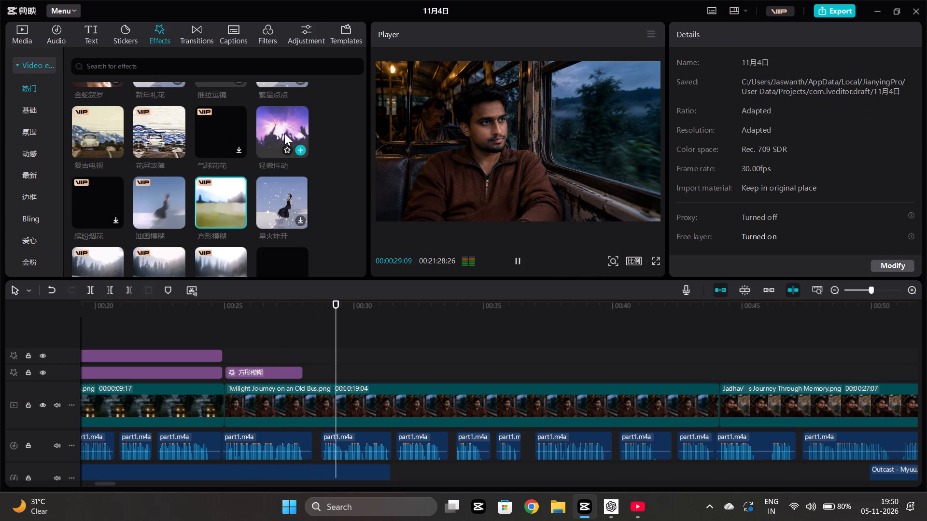
Preview 轻微抖动 and other effects, and add the 手持运镜 effect partway along the Twilight Journey on an Old Bus clip.
{"action": "left_click", "coordinate": [301, 134]}
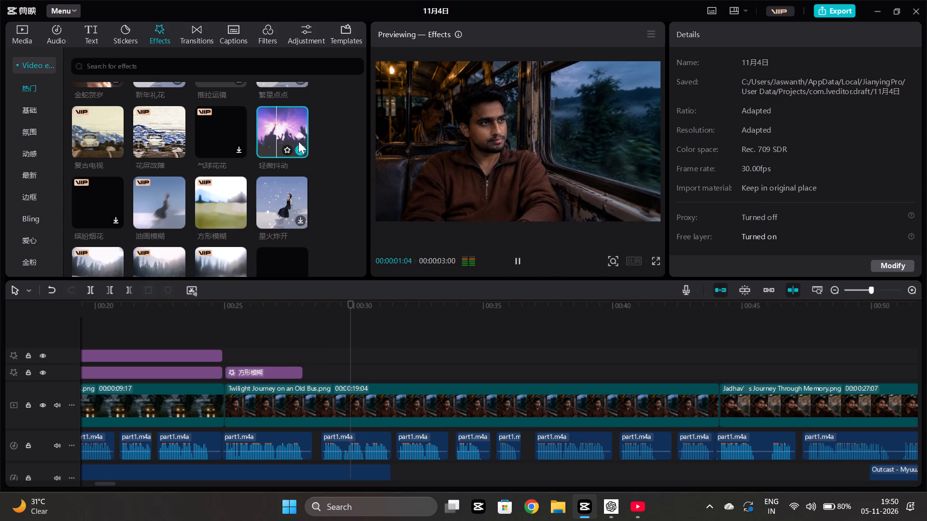
{"action": "left_click", "coordinate": [151, 212]}
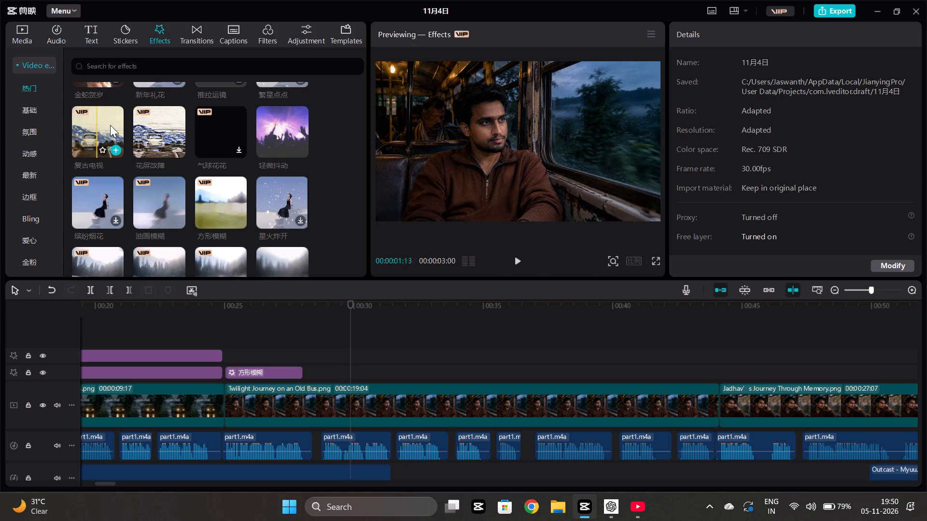
{"action": "scroll", "coordinate": [225, 186], "scroll_direction": "down", "scroll_amount": 2}
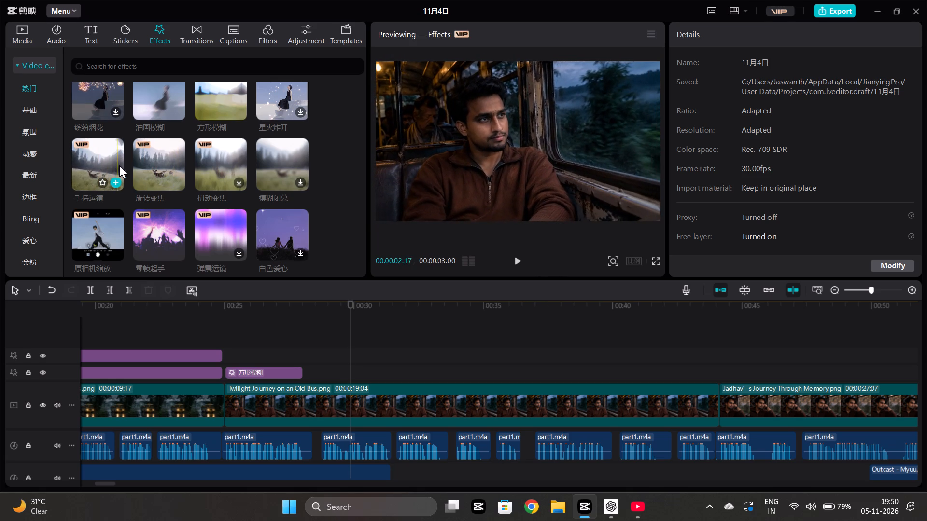
{"action": "left_click", "coordinate": [119, 181]}
{"action": "left_click", "coordinate": [253, 334]}
{"action": "key", "text": "space"}
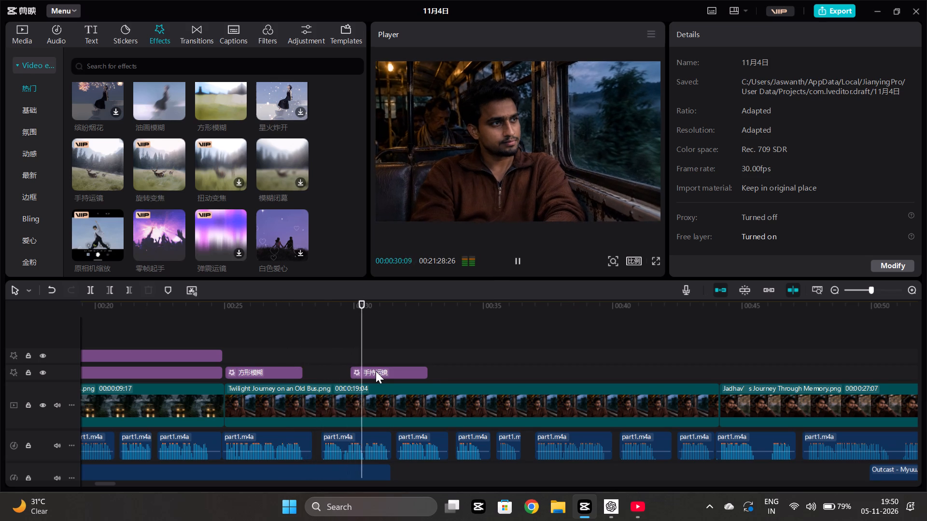
Move the 手持运镜 effect onto the upper effect track at the Twilight Journey clip's start and lengthen it to about 00:00:44.
{"action": "left_click_drag", "start_coordinate": [380, 381], "coordinate": [343, 370]}
{"action": "left_click_drag", "start_coordinate": [372, 372], "coordinate": [236, 354]}
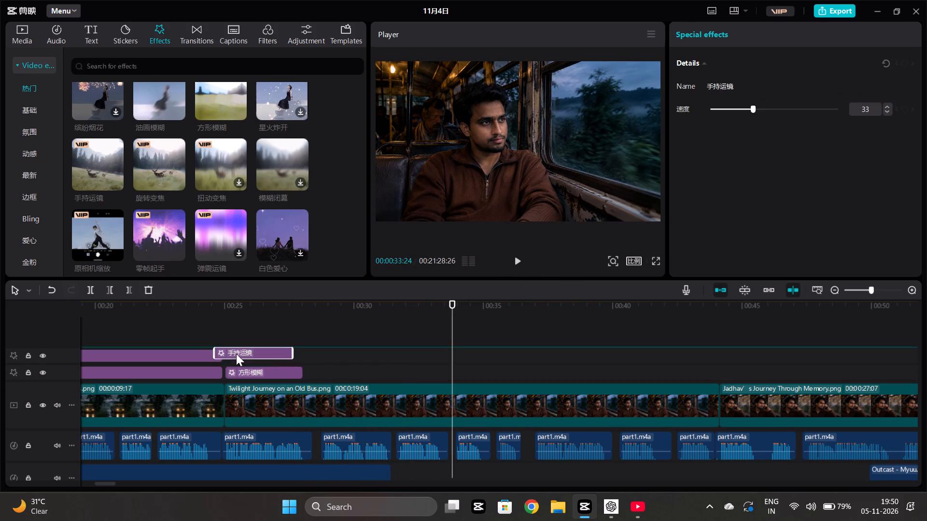
{"action": "left_click_drag", "start_coordinate": [236, 354], "coordinate": [246, 359]}
{"action": "left_click_drag", "start_coordinate": [303, 353], "coordinate": [702, 367]}
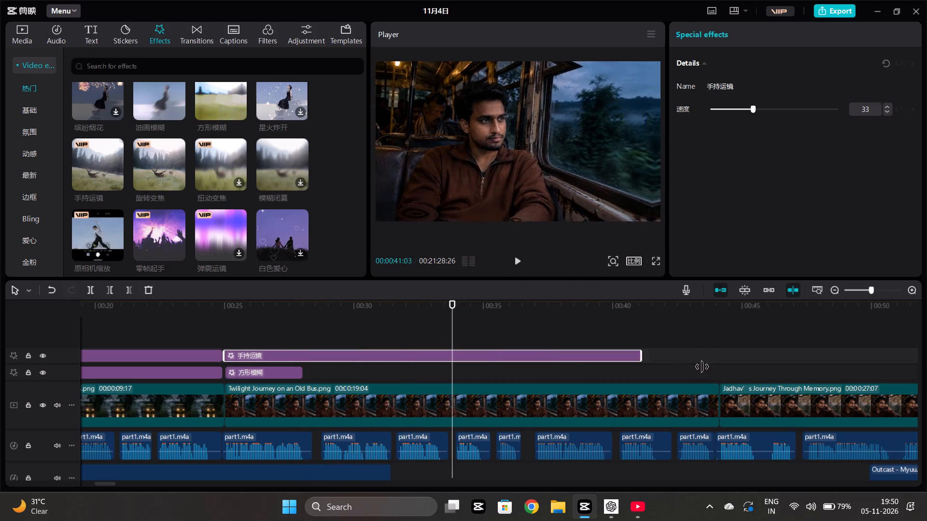
{"action": "left_click_drag", "start_coordinate": [702, 367], "coordinate": [713, 367]}
{"action": "left_click", "coordinate": [637, 371]}
{"action": "key", "text": "space"}
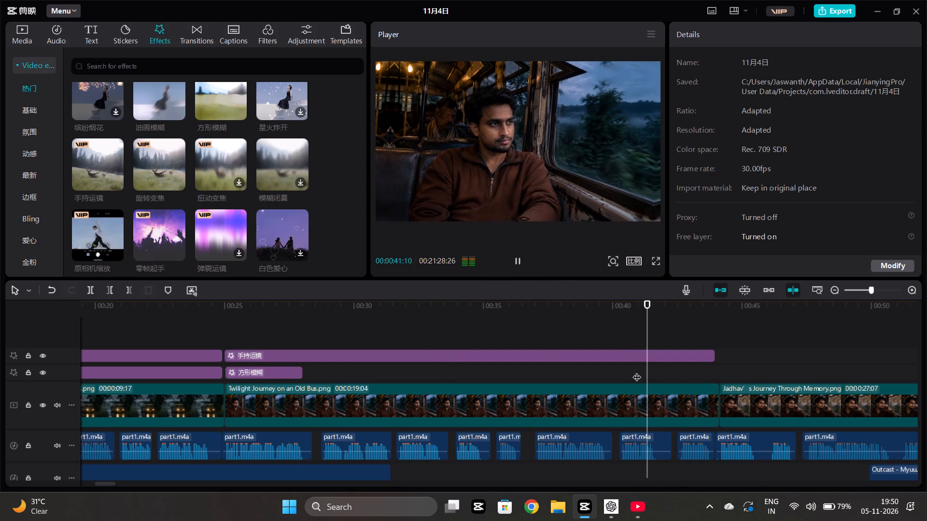
Extend the end of the 手持运镜 effect to the Twilight Journey clip's end, at about 00:00:44:02.
{"action": "scroll", "coordinate": [637, 371], "scroll_direction": "left", "scroll_amount": 2}
{"action": "scroll", "coordinate": [561, 385], "scroll_direction": "left", "scroll_amount": 1}
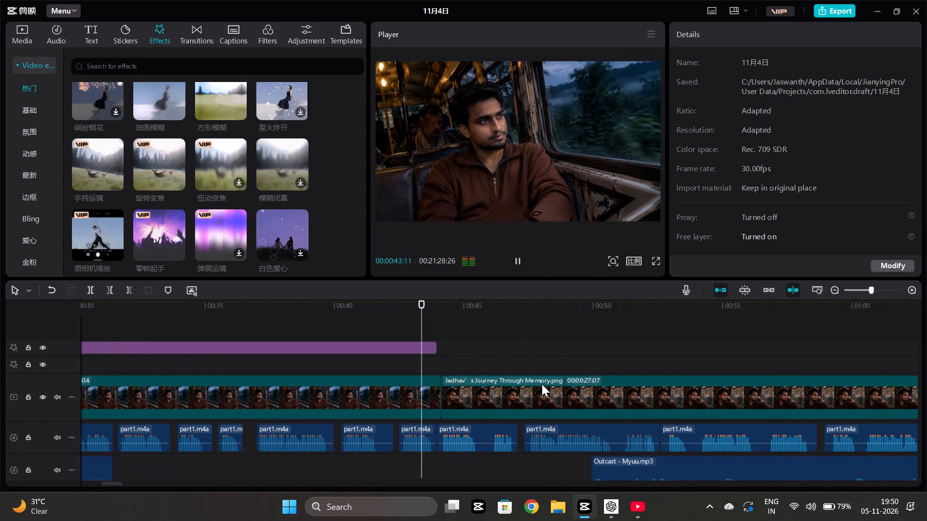
{"action": "scroll", "coordinate": [542, 384], "scroll_direction": "left", "scroll_amount": 1}
{"action": "scroll", "coordinate": [406, 375], "scroll_direction": "up", "scroll_amount": 2}
{"action": "left_click", "coordinate": [398, 356]}
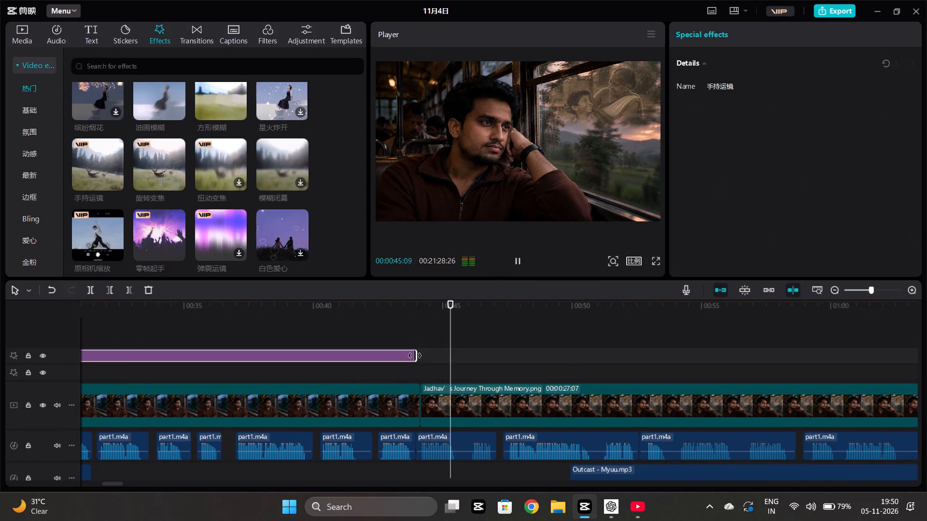
{"action": "left_click", "coordinate": [416, 353]}
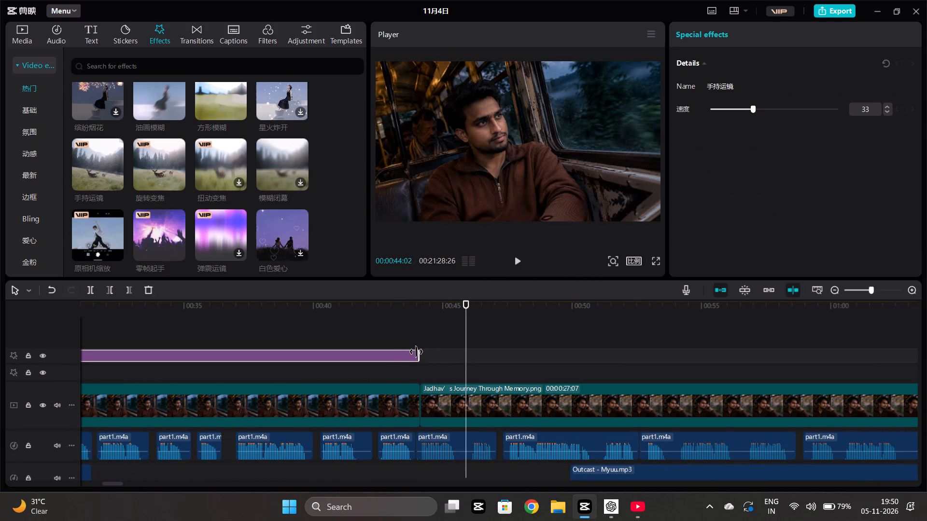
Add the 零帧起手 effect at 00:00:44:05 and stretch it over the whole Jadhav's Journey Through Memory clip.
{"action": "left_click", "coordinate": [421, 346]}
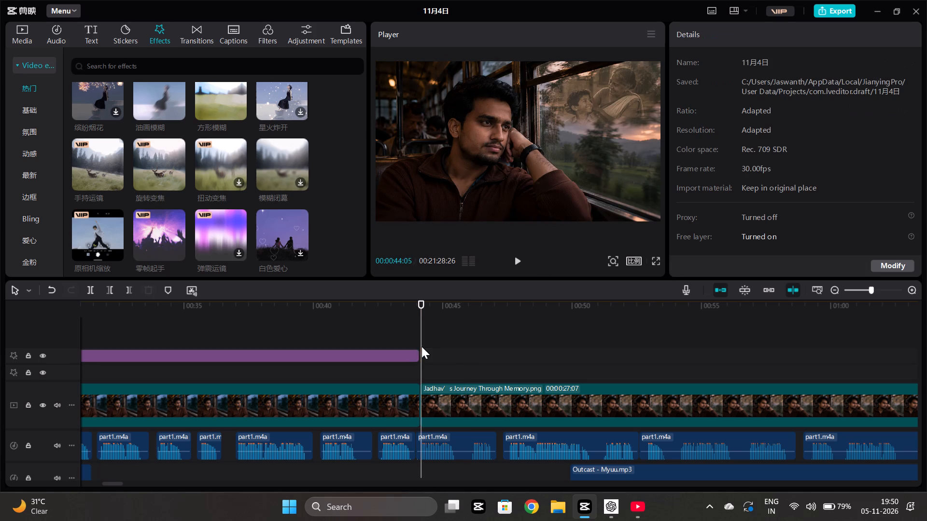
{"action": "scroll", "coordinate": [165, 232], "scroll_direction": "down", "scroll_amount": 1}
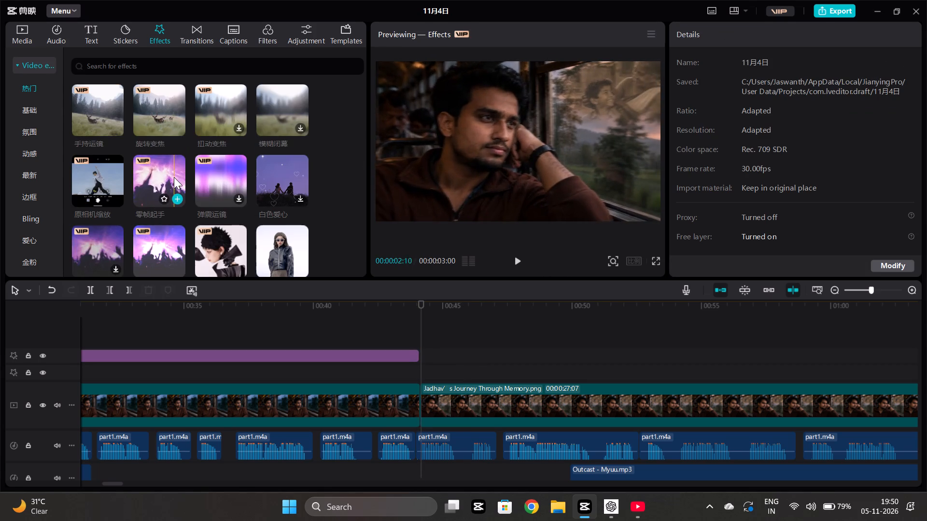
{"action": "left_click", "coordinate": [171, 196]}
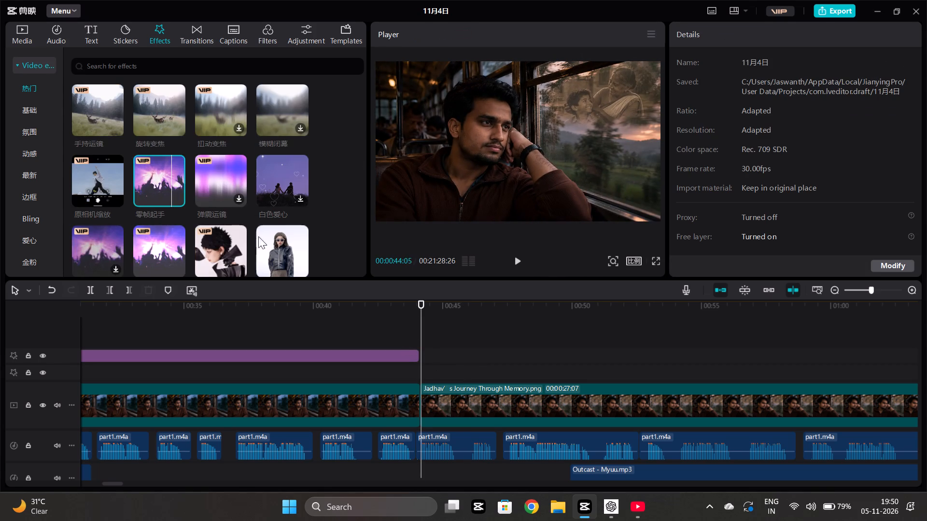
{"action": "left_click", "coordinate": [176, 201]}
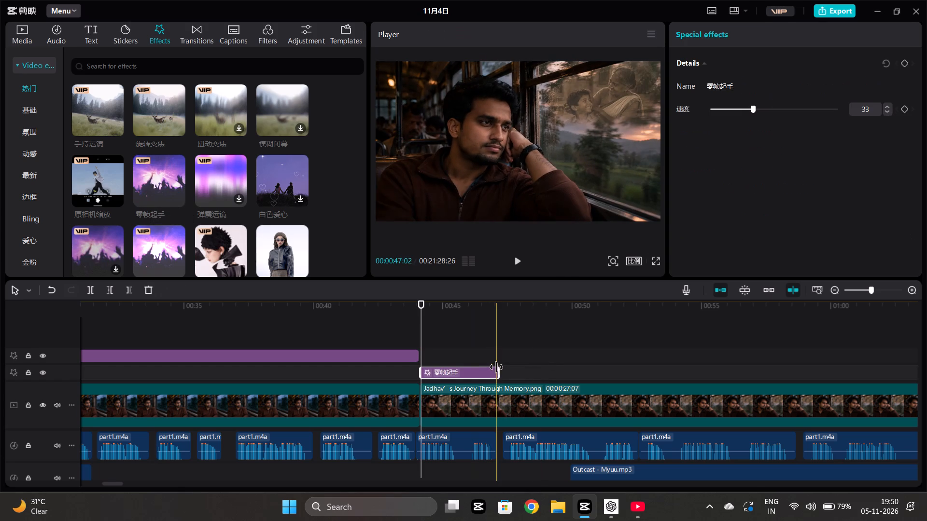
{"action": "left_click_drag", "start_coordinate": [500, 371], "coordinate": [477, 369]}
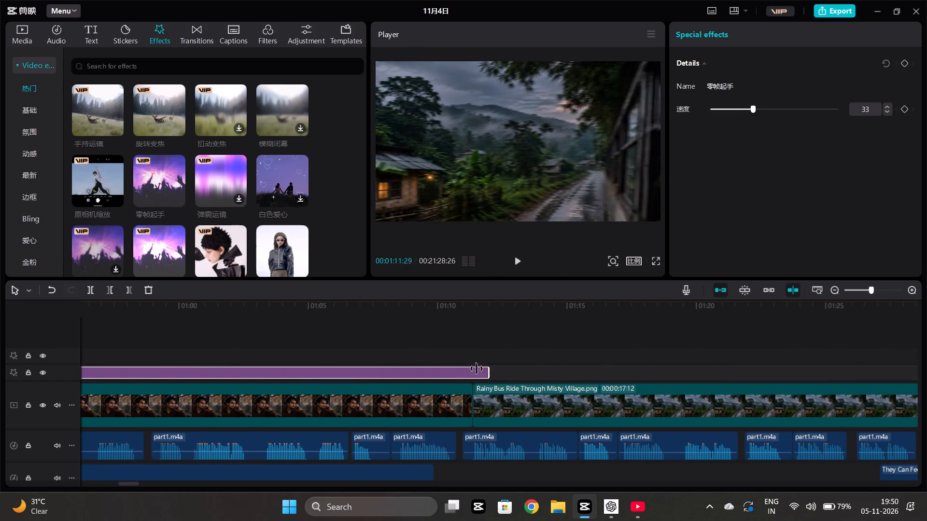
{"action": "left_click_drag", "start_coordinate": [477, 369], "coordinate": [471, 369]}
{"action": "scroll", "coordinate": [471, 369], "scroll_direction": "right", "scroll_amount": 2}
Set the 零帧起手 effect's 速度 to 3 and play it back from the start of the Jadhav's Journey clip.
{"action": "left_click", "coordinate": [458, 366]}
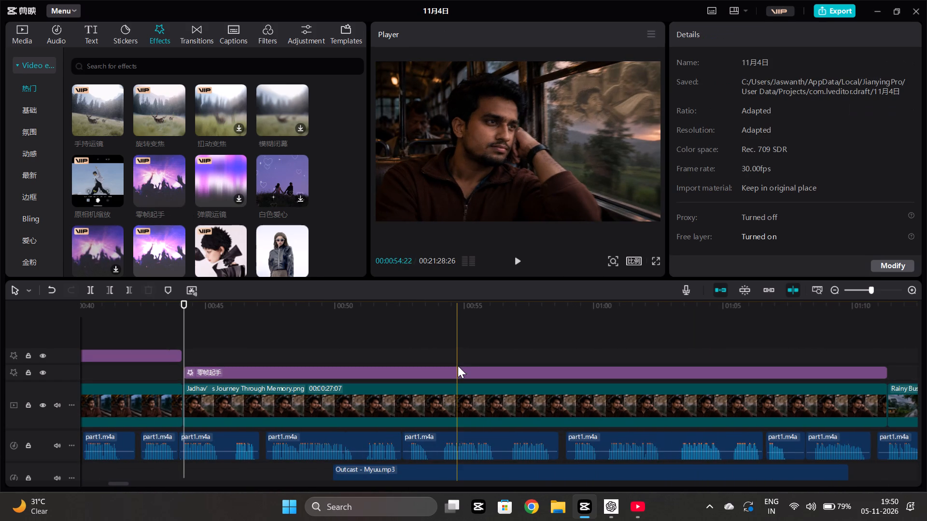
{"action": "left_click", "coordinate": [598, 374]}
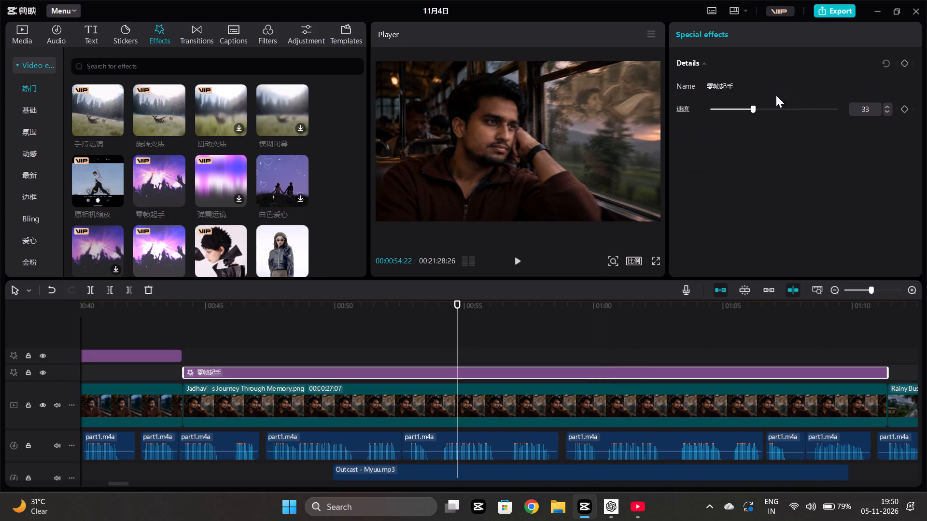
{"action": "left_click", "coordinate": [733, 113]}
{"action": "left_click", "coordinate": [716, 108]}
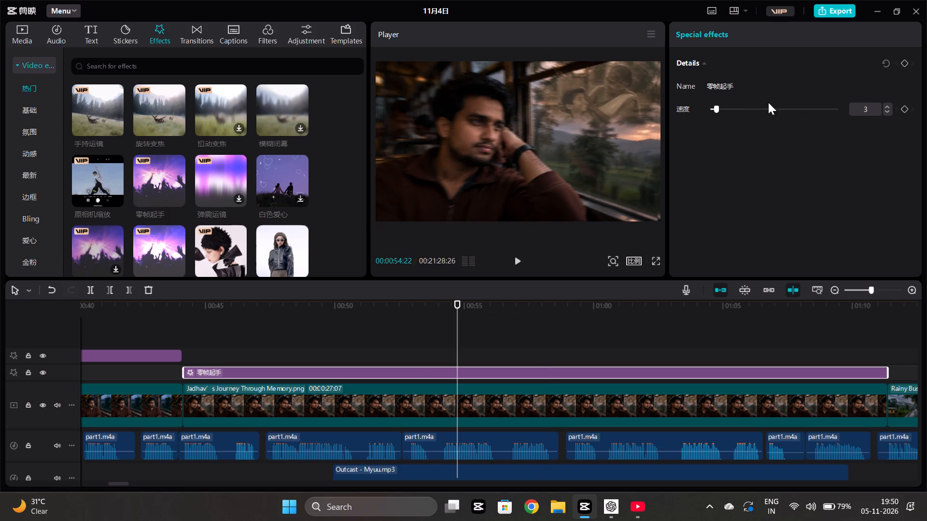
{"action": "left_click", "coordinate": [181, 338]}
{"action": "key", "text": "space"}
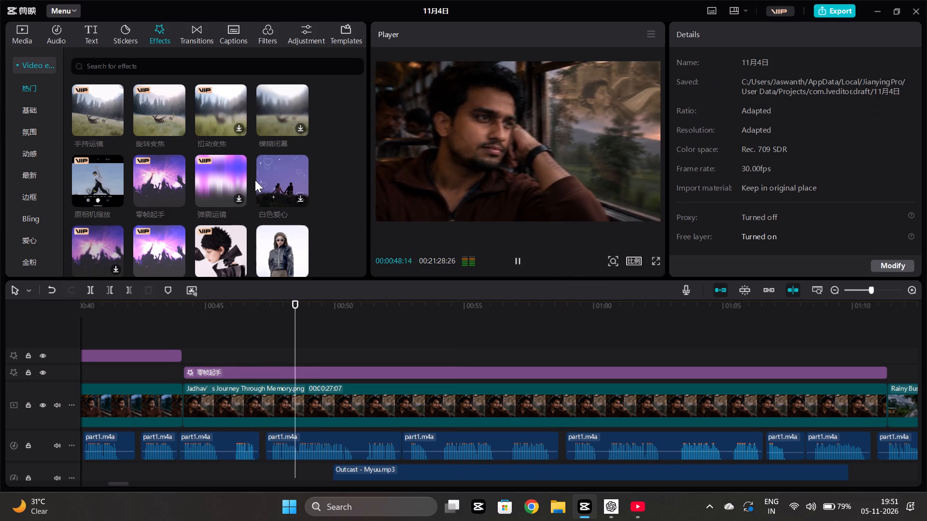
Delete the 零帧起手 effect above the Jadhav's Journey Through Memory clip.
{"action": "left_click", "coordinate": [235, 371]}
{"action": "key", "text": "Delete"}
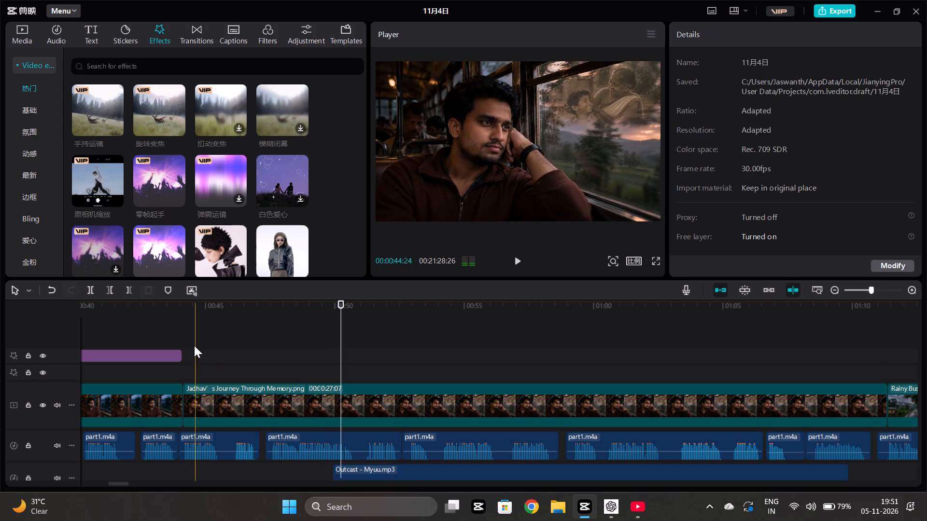
Try other camera-movement effects, add 跟随运镜 at 00:00:44:05 on the Jadhav's Journey Through Memory clip, and play it back.
{"action": "left_click", "coordinate": [184, 344]}
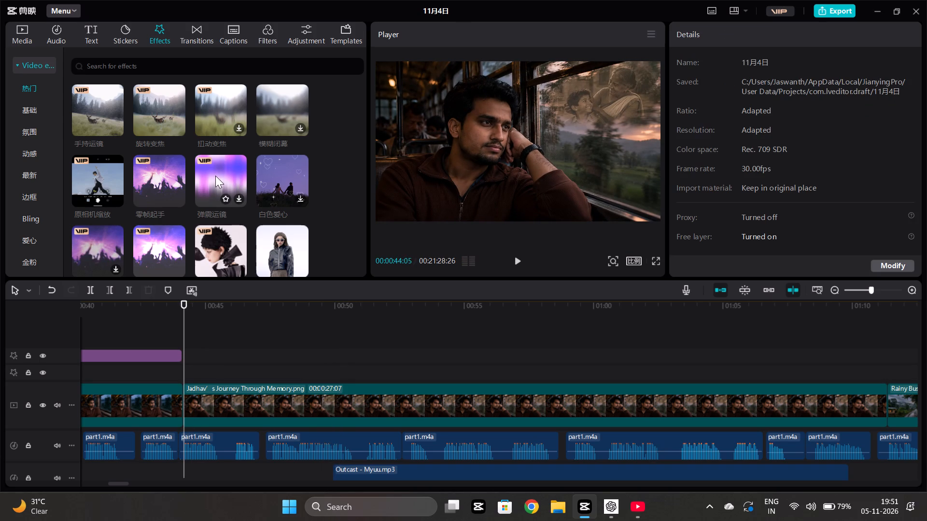
{"action": "left_click", "coordinate": [205, 173]}
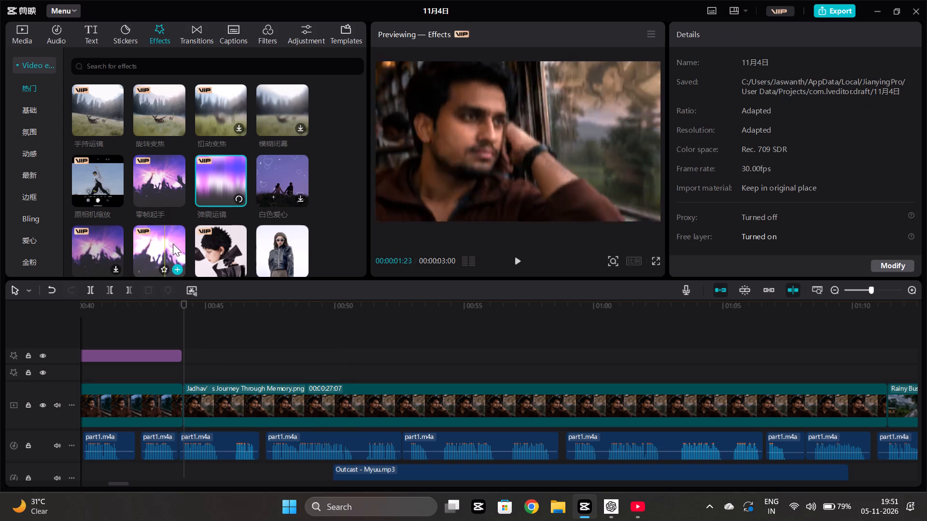
{"action": "left_click", "coordinate": [86, 240]}
{"action": "scroll", "coordinate": [413, 252], "scroll_direction": "down", "scroll_amount": 3}
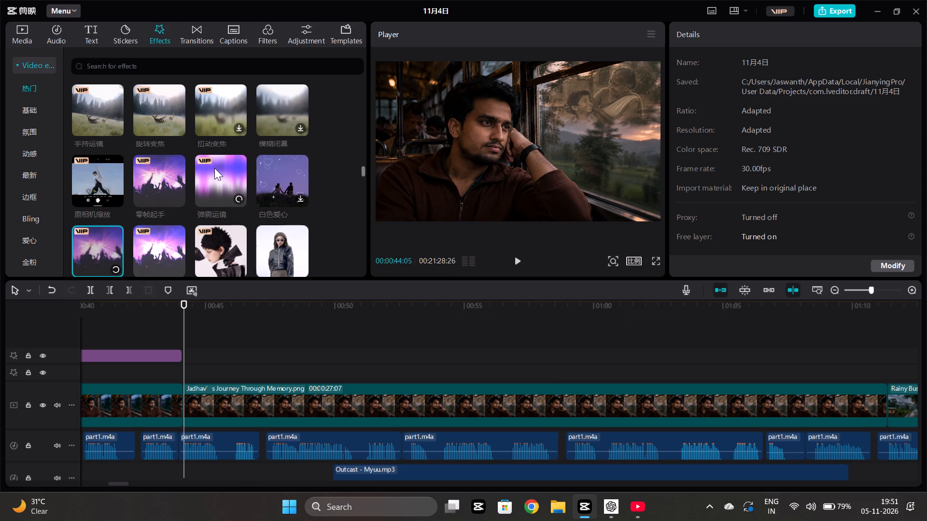
{"action": "scroll", "coordinate": [214, 168], "scroll_direction": "down", "scroll_amount": 2}
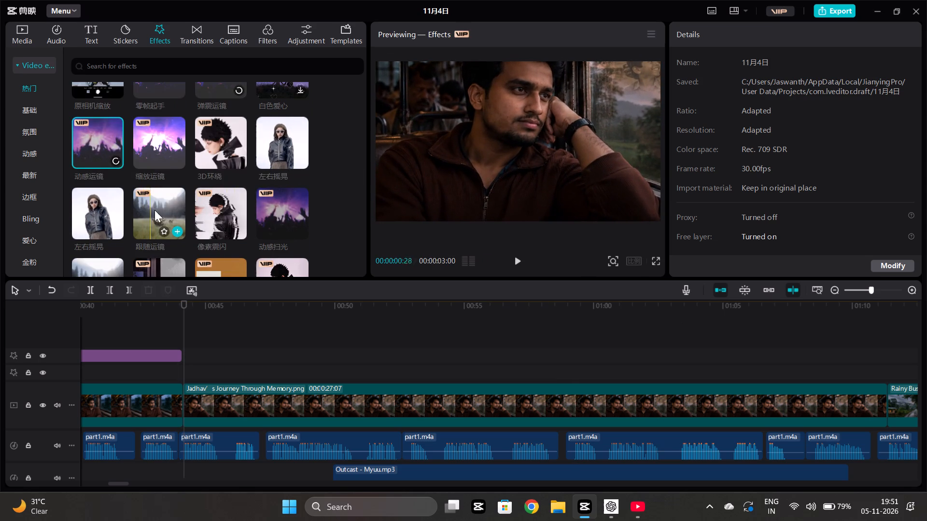
{"action": "left_click", "coordinate": [177, 234]}
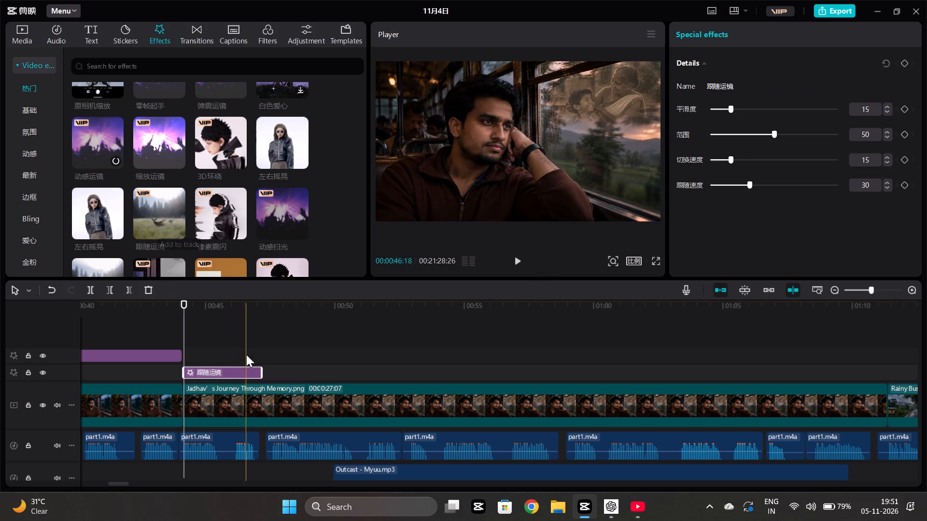
{"action": "left_click", "coordinate": [219, 346]}
{"action": "key", "text": "space"}
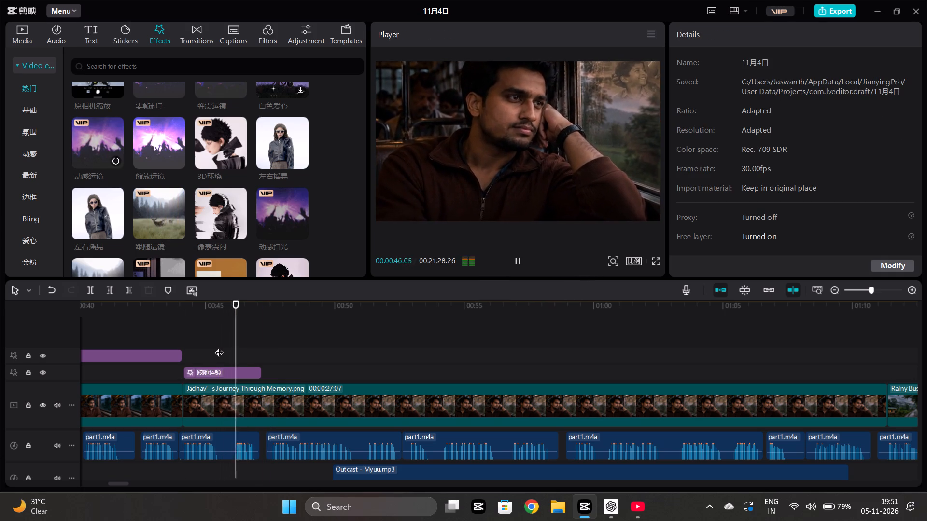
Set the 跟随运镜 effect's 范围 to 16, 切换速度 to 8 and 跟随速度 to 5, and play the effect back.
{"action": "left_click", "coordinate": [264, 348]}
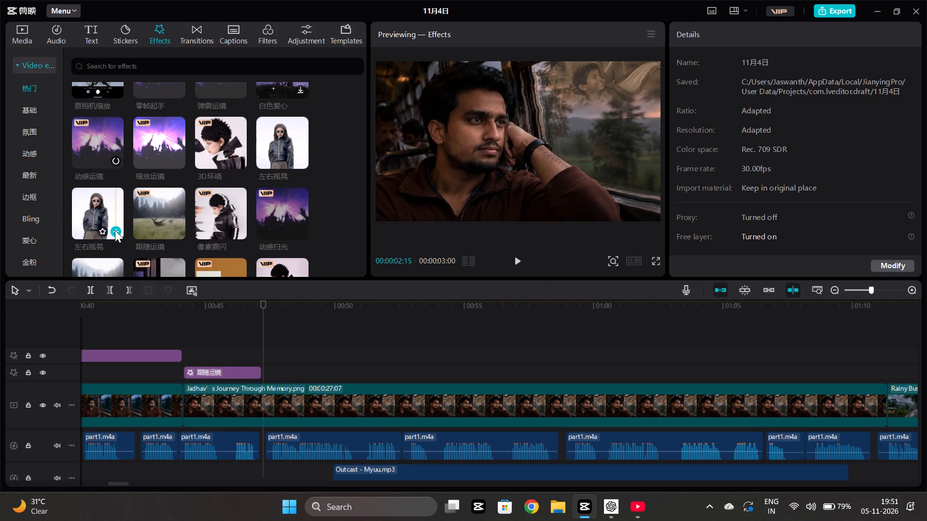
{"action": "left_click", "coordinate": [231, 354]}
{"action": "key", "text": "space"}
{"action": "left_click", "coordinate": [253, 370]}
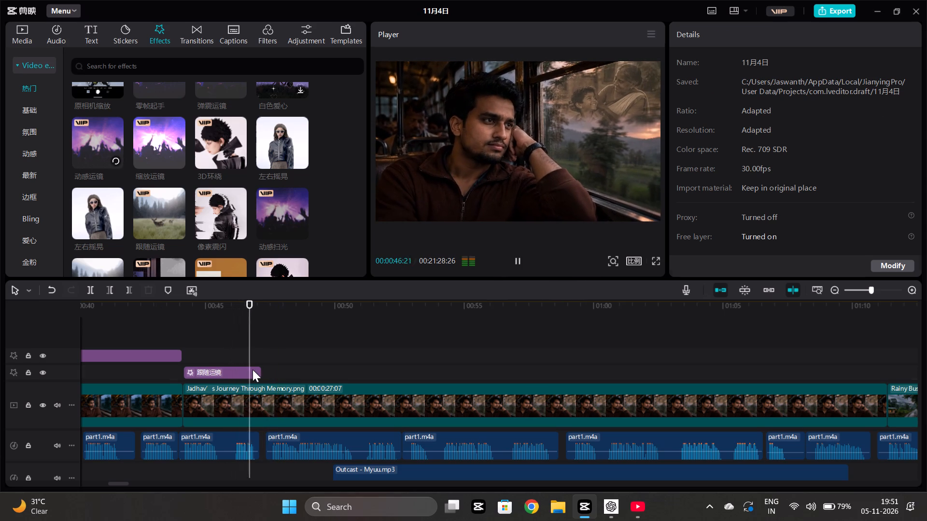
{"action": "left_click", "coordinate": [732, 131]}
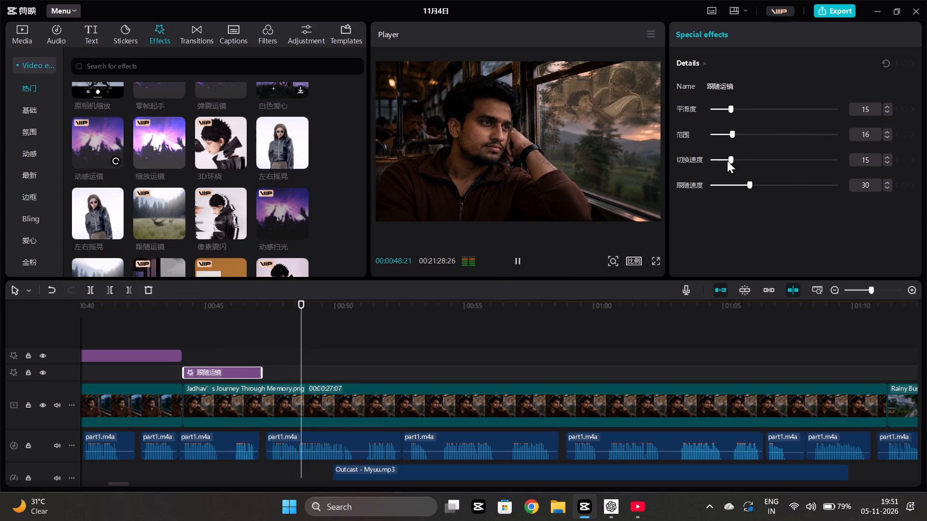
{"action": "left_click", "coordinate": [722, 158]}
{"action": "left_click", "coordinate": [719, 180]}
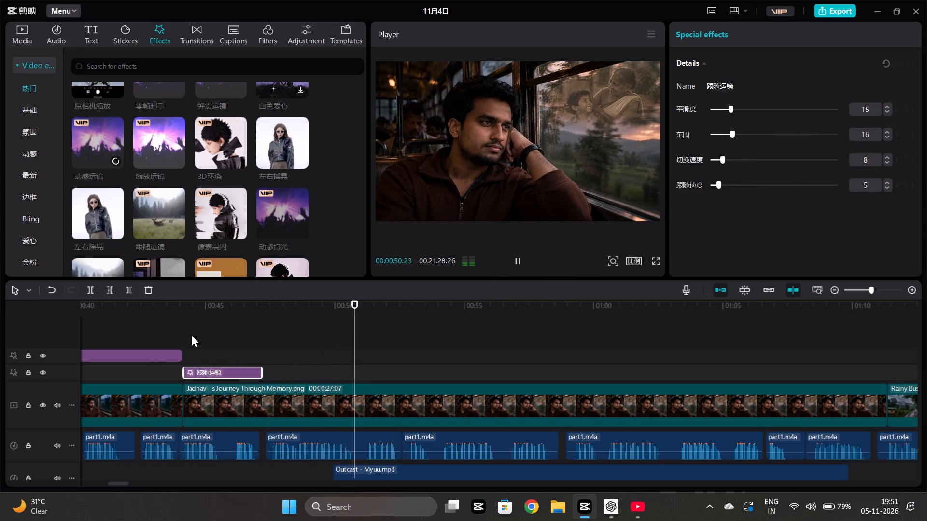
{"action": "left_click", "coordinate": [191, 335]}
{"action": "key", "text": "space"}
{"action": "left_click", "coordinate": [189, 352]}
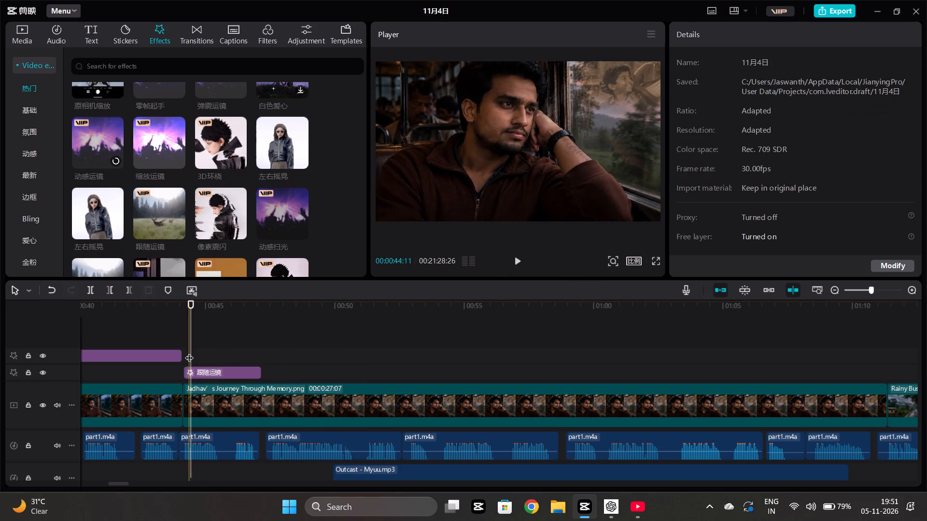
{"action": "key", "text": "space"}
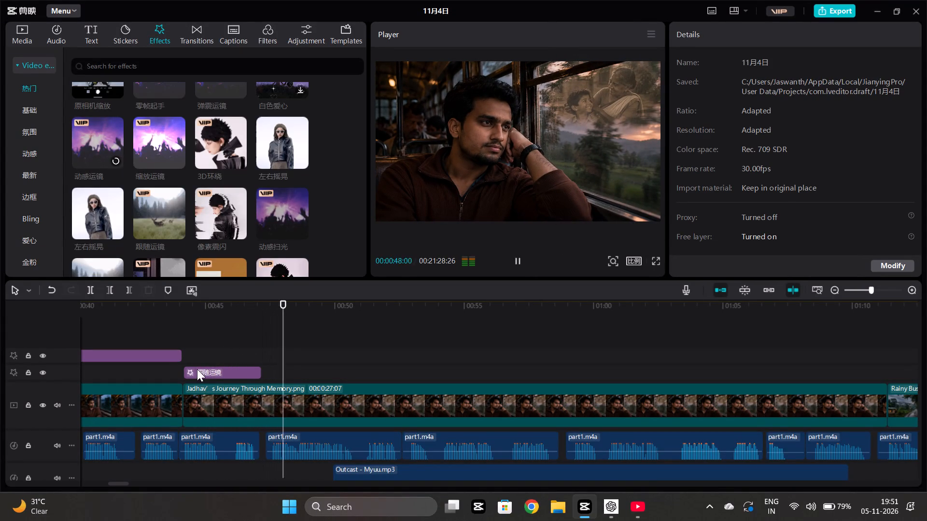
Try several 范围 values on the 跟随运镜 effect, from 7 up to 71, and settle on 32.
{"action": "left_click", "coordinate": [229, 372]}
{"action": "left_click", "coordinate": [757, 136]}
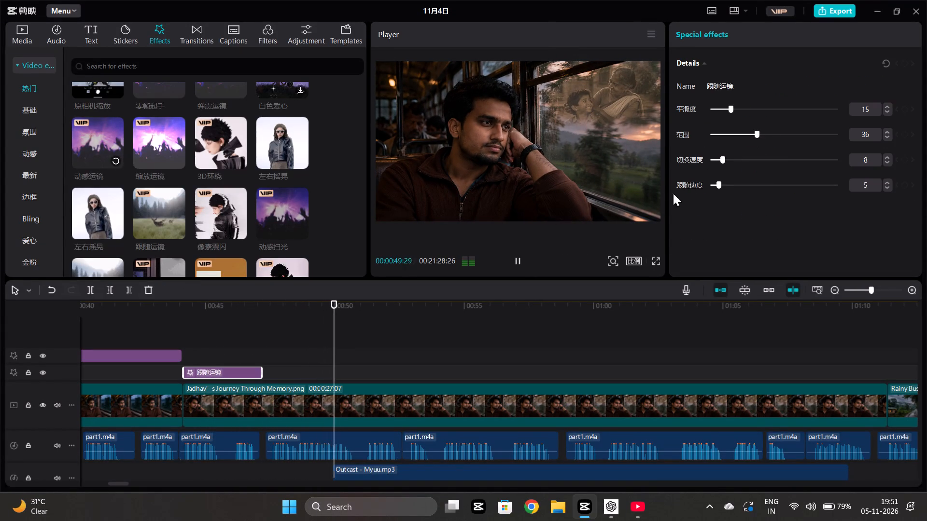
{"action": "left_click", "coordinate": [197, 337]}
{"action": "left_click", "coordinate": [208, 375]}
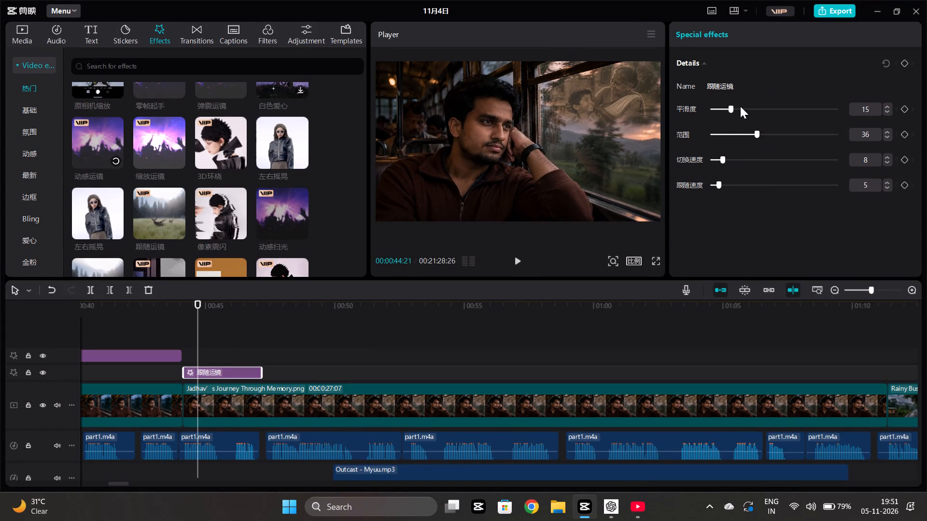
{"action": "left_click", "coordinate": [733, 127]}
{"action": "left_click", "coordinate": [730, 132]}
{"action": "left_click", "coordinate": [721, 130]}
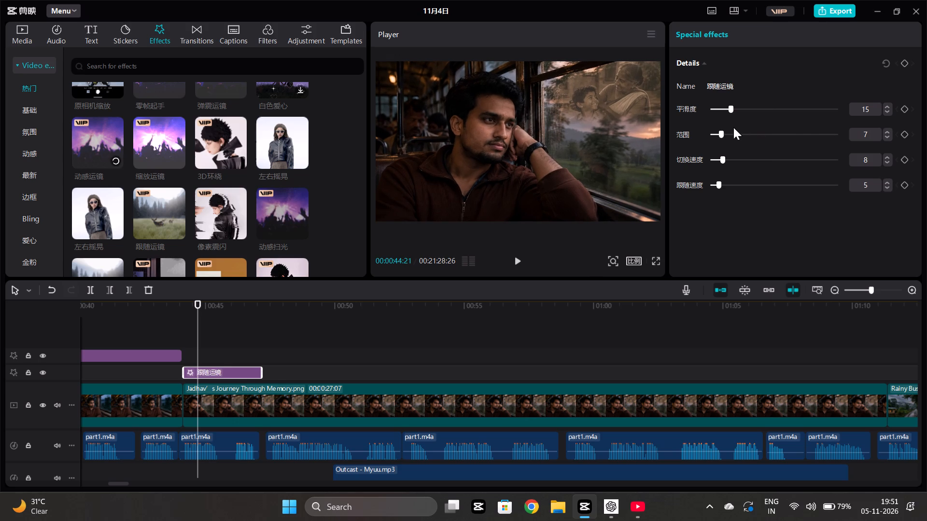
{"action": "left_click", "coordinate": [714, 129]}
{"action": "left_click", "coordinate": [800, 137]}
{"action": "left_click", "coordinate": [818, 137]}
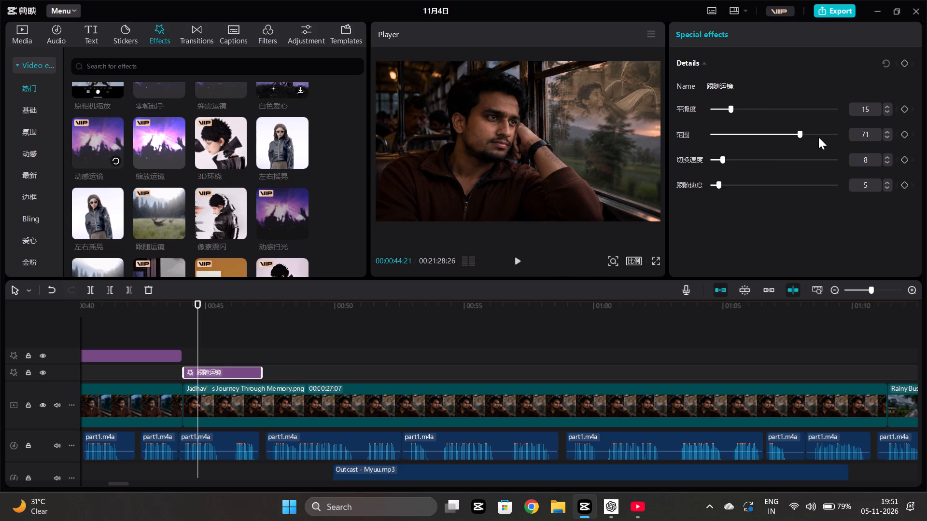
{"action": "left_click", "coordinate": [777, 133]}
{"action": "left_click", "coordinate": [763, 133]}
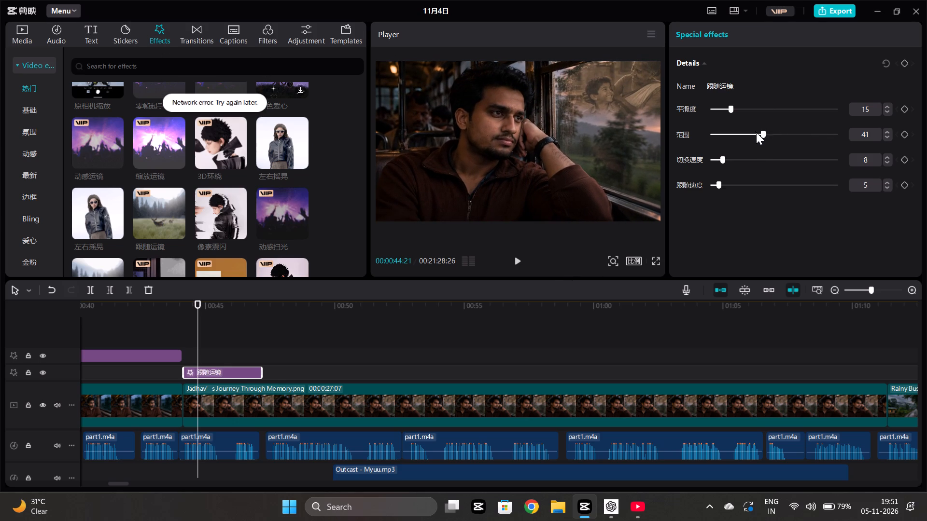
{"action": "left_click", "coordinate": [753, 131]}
Set the 跟随运镜 effect's 平滑度 to 5, 切换速度 to 16 and 跟随速度 to 49, and play it back.
{"action": "left_click", "coordinate": [719, 106]}
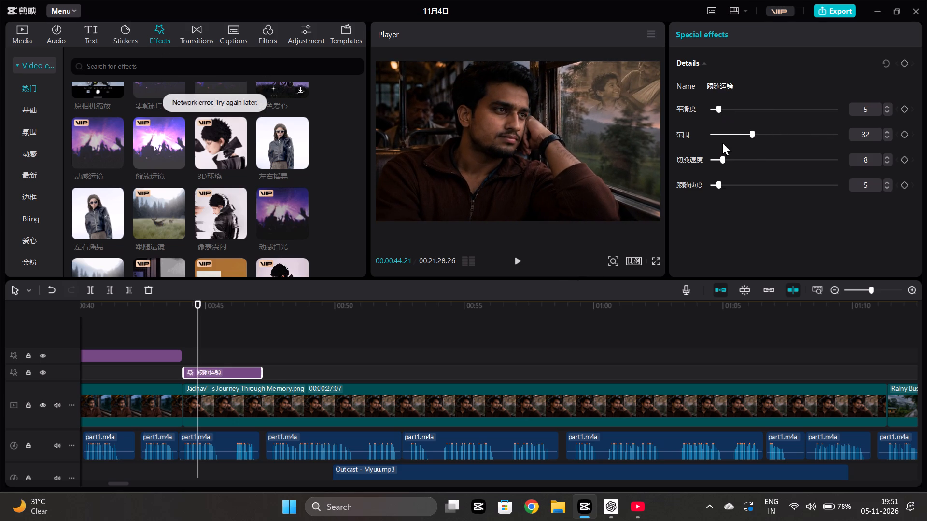
{"action": "left_click", "coordinate": [732, 162]}
{"action": "left_click", "coordinate": [742, 188]}
{"action": "left_click", "coordinate": [762, 177]}
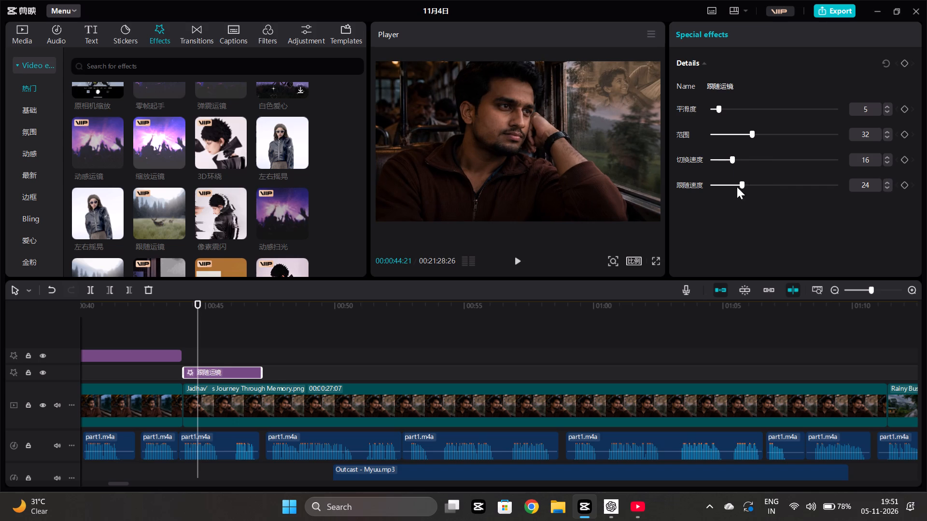
{"action": "left_click", "coordinate": [773, 183]}
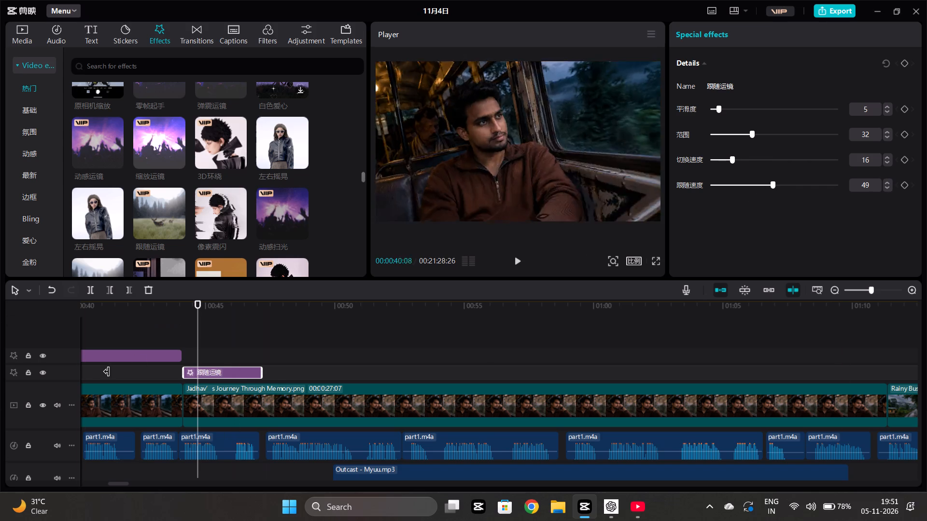
{"action": "left_click", "coordinate": [180, 337]}
{"action": "key", "text": "space"}
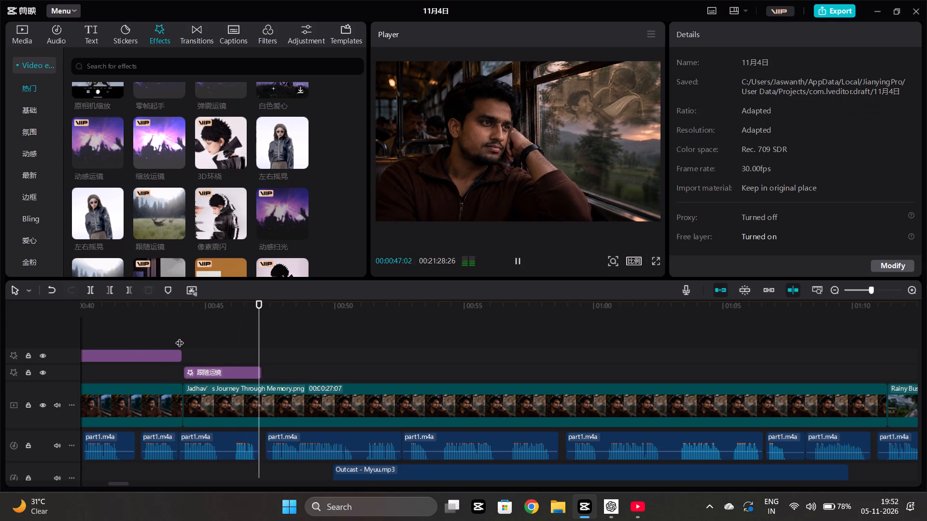
Set the 跟随运镜 effect's 范围 to 10 and 切换速度 to 1, lower its 跟随速度, and play it back.
{"action": "left_click", "coordinate": [206, 371]}
{"action": "left_click", "coordinate": [725, 136]}
{"action": "left_click", "coordinate": [715, 156]}
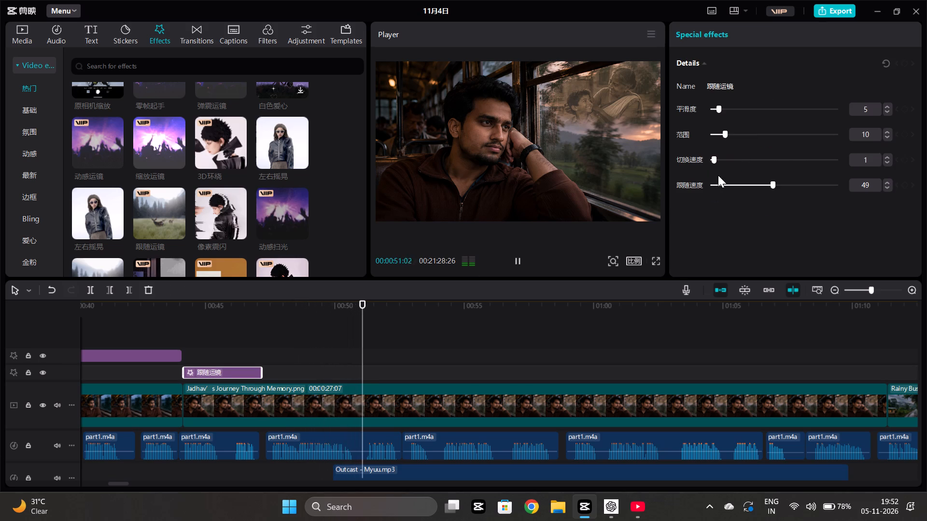
{"action": "left_click", "coordinate": [718, 179]}
{"action": "left_click", "coordinate": [178, 333]}
{"action": "key", "text": "space"}
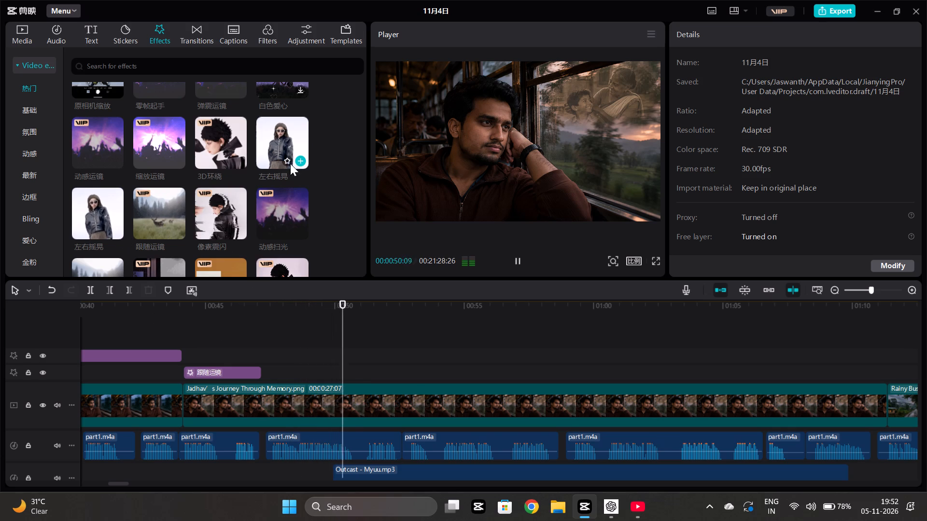
Add the 左右摇晃 effect over the Jadhav's Journey Through Memory clip, preview it, and place it just after the 跟随运镜 effect.
{"action": "left_click", "coordinate": [302, 159]}
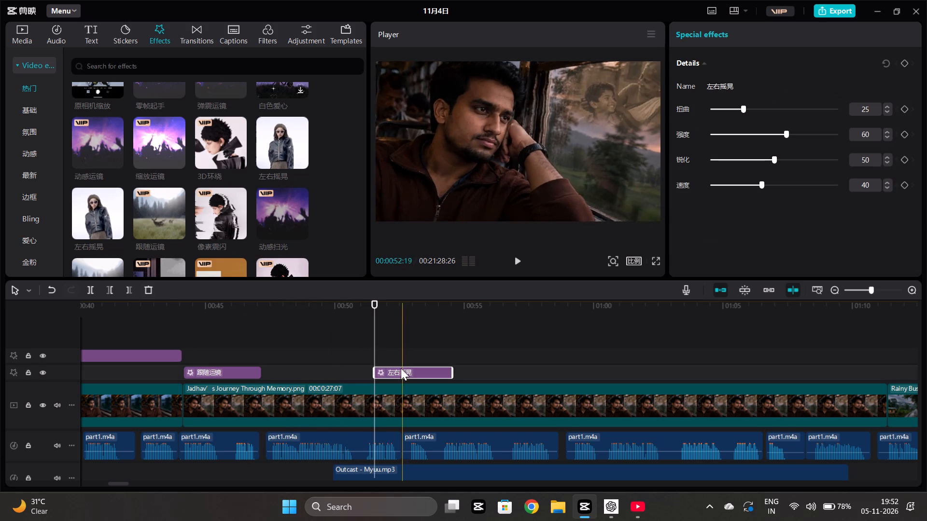
{"action": "left_click", "coordinate": [348, 346]}
{"action": "key", "text": "space"}
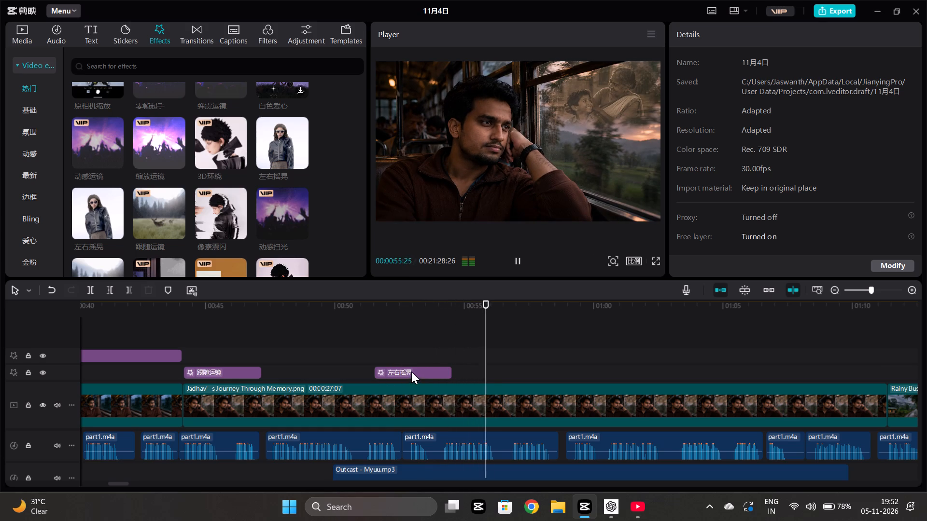
{"action": "left_click_drag", "start_coordinate": [411, 371], "coordinate": [305, 370]}
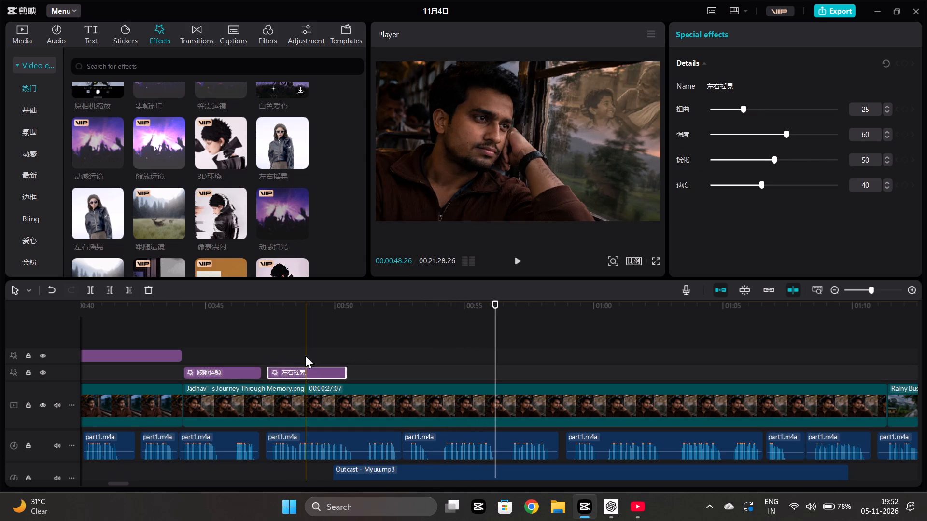
Set the 左右摇晃 effect's 扭曲 to 10, 强度 to 18, 锐化 to 59 and 速度 to 19, and play it back.
{"action": "left_click", "coordinate": [301, 342]}
{"action": "left_click", "coordinate": [334, 368]}
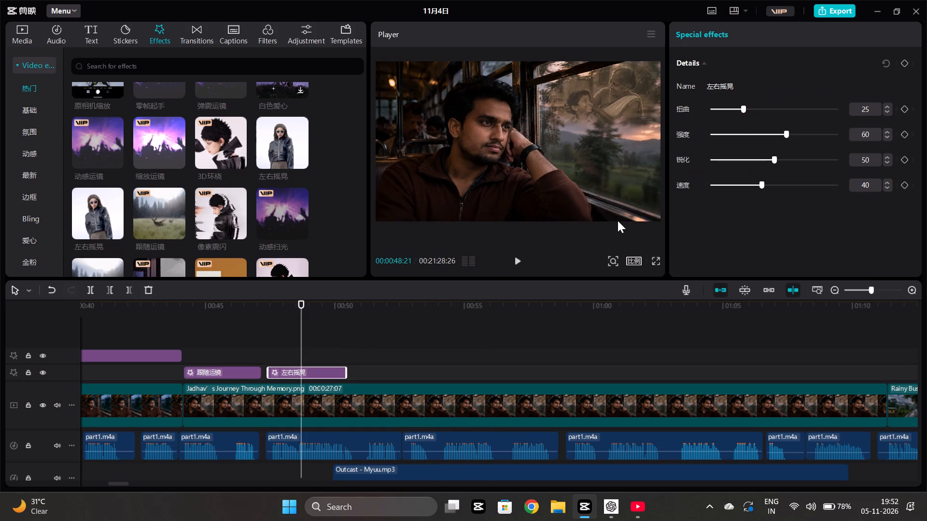
{"action": "left_click", "coordinate": [725, 109]}
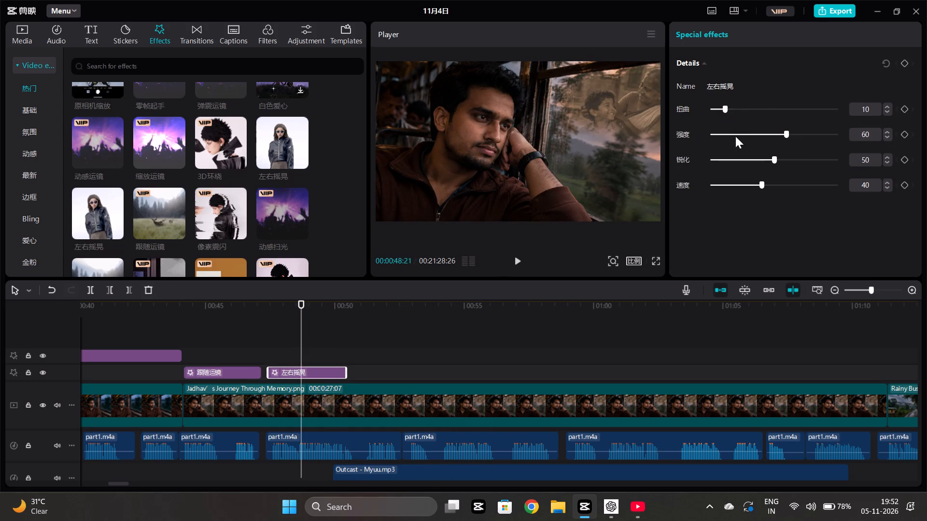
{"action": "left_click", "coordinate": [735, 136]}
{"action": "left_click", "coordinate": [736, 161]}
{"action": "left_click", "coordinate": [736, 180]}
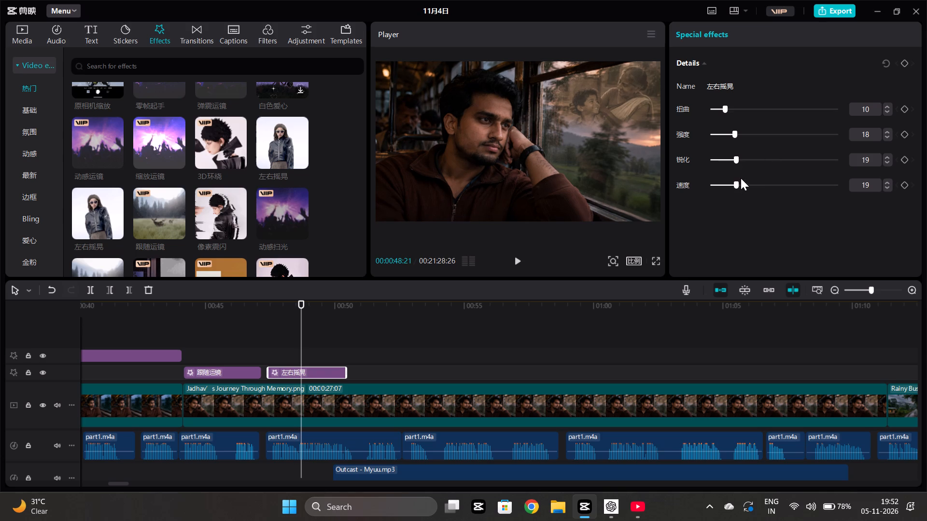
{"action": "left_click", "coordinate": [785, 161]}
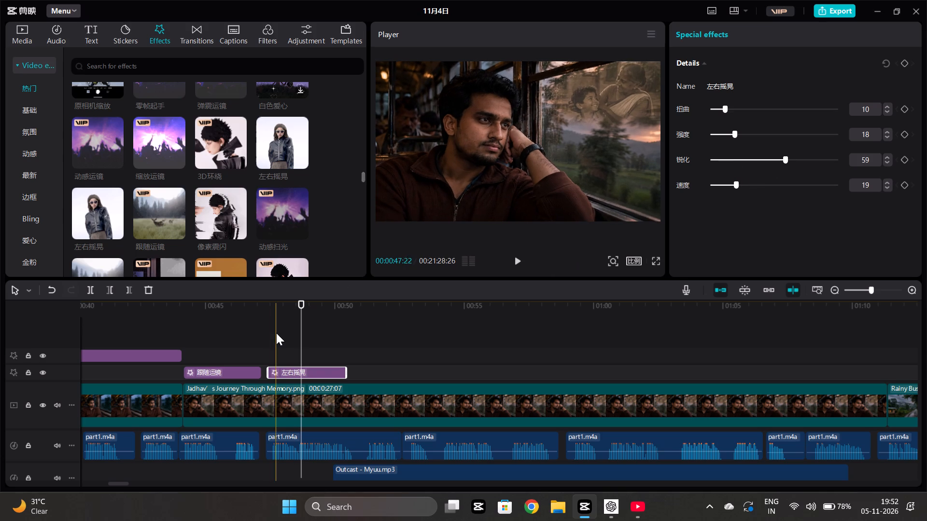
{"action": "left_click", "coordinate": [272, 331]}
{"action": "key", "text": "space"}
Stretch the 左右摇晃 effect to the end of the Jadhav's Journey Through Memory clip and check its playback.
{"action": "left_click", "coordinate": [313, 371]}
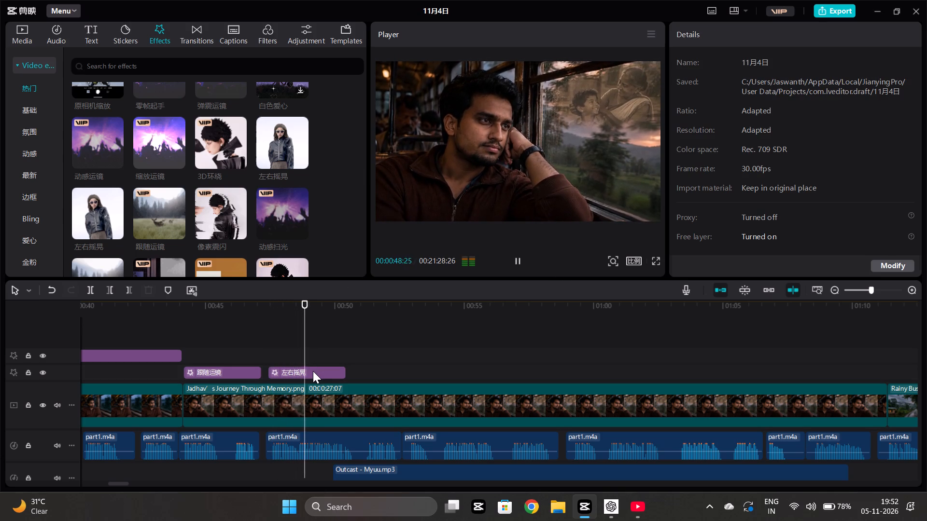
{"action": "left_click_drag", "start_coordinate": [348, 375], "coordinate": [885, 387]}
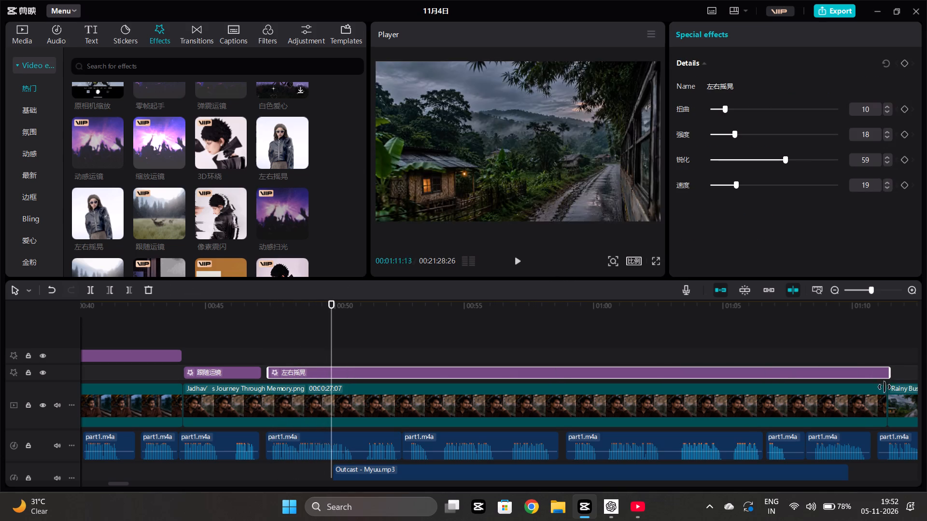
{"action": "left_click_drag", "start_coordinate": [885, 387], "coordinate": [884, 385]}
{"action": "left_click", "coordinate": [219, 323]}
{"action": "key", "text": "space"}
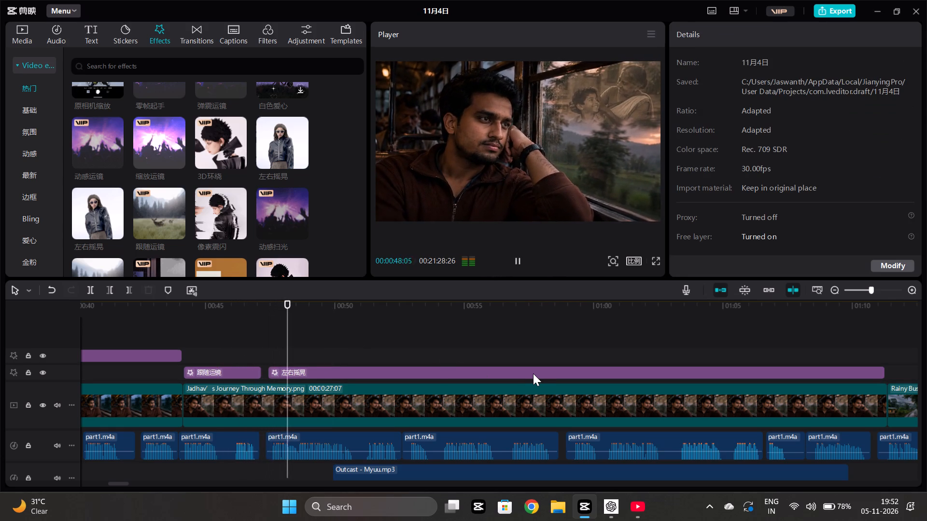
{"action": "scroll", "coordinate": [533, 373], "scroll_direction": "left", "scroll_amount": 4}
{"action": "left_click", "coordinate": [392, 369]}
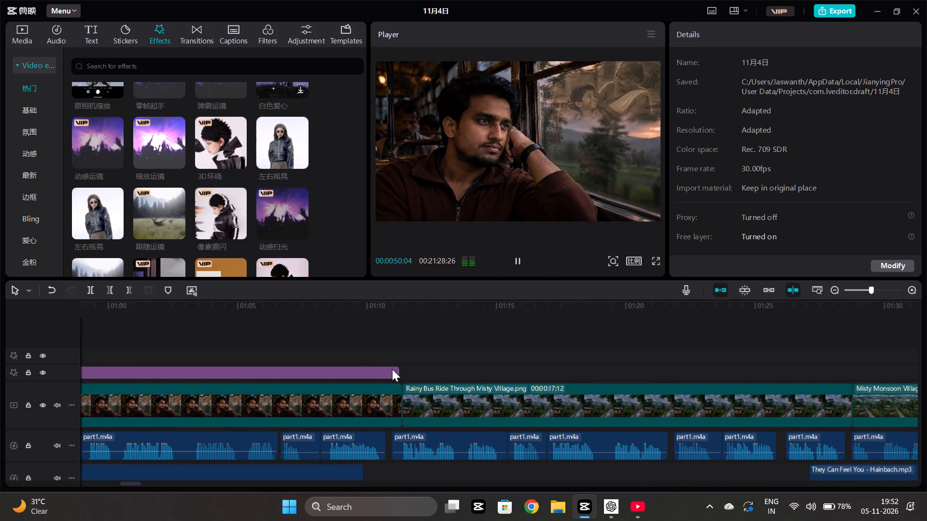
{"action": "left_click", "coordinate": [400, 371]}
{"action": "left_click", "coordinate": [401, 371]}
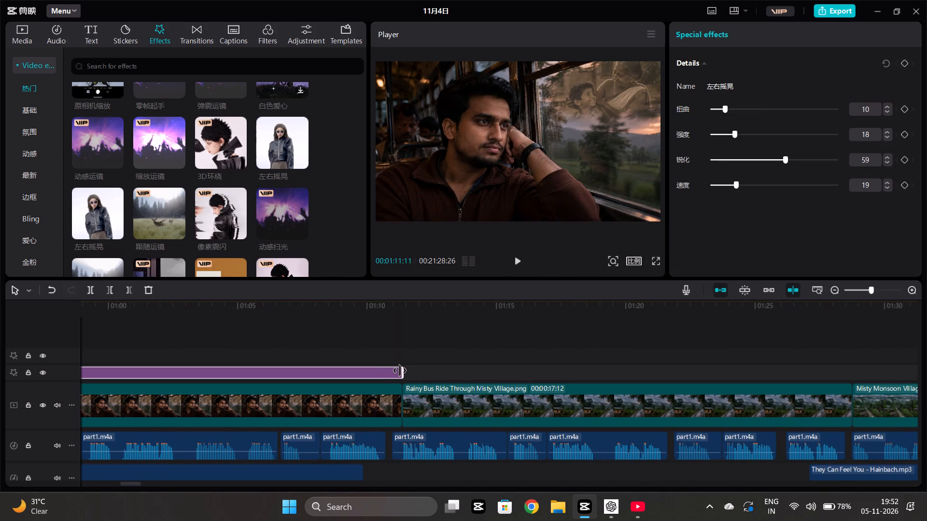
Preview effects at the start of the Rainy Bus Ride Through Misty Village clip and add the 手持运镜 effect there.
{"action": "left_click", "coordinate": [403, 355]}
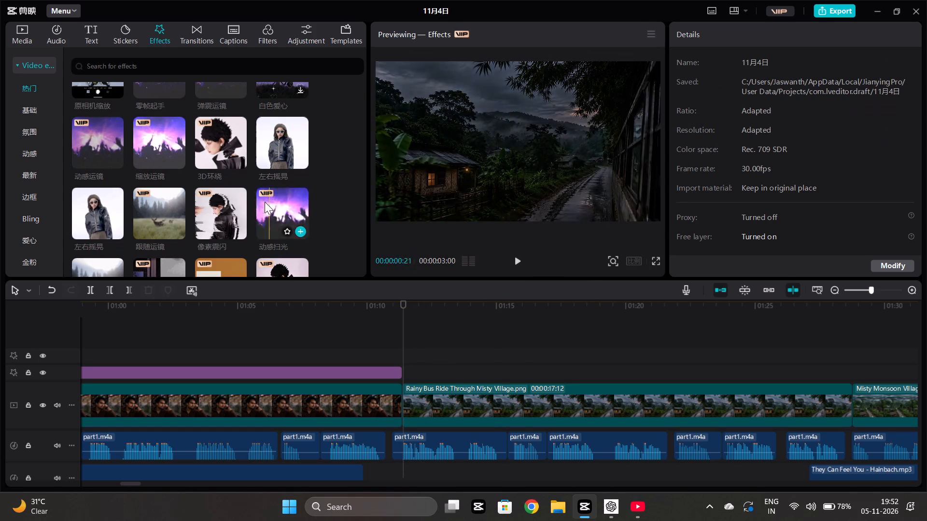
{"action": "scroll", "coordinate": [170, 175], "scroll_direction": "down", "scroll_amount": 2}
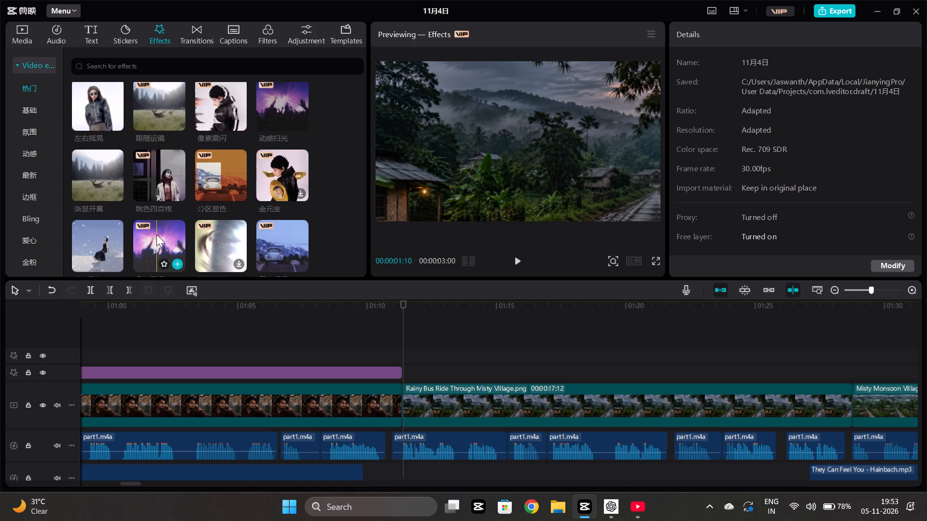
{"action": "scroll", "coordinate": [156, 234], "scroll_direction": "down", "scroll_amount": 1}
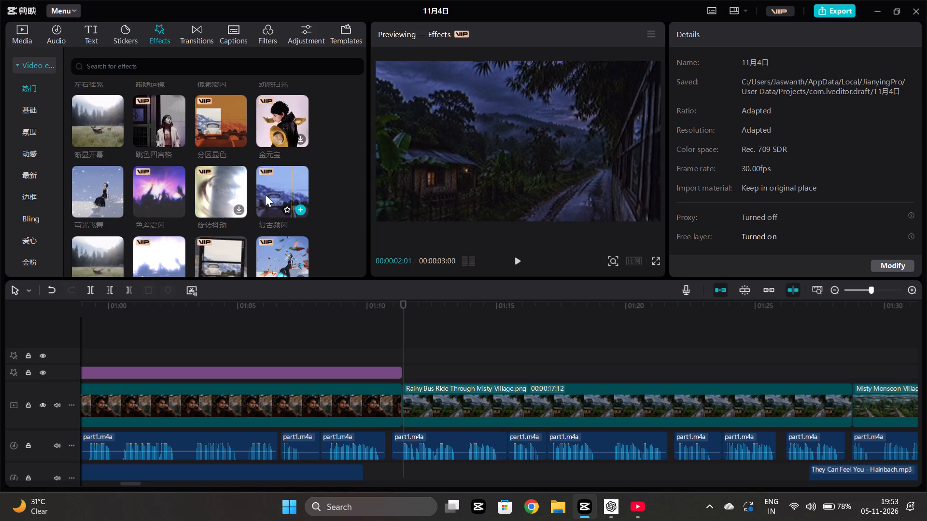
{"action": "scroll", "coordinate": [124, 204], "scroll_direction": "down", "scroll_amount": 2}
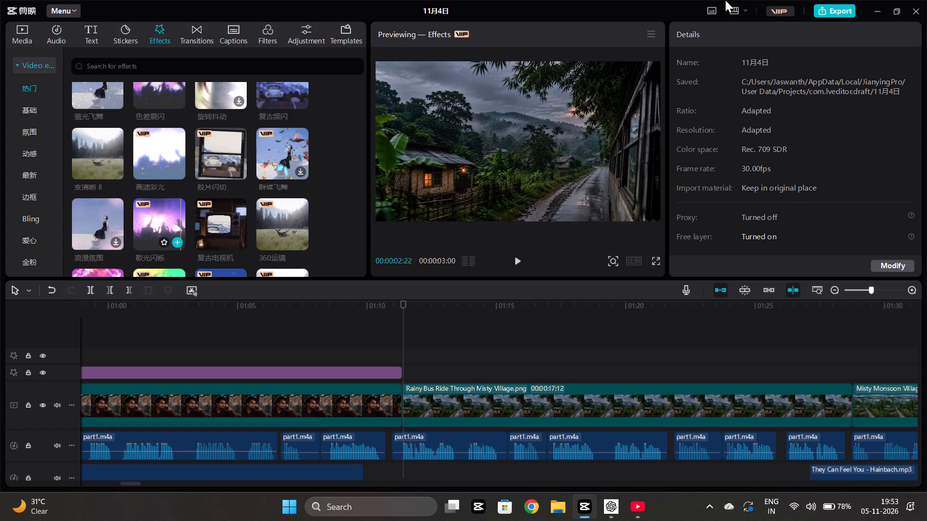
{"action": "scroll", "coordinate": [151, 160], "scroll_direction": "down", "scroll_amount": 2}
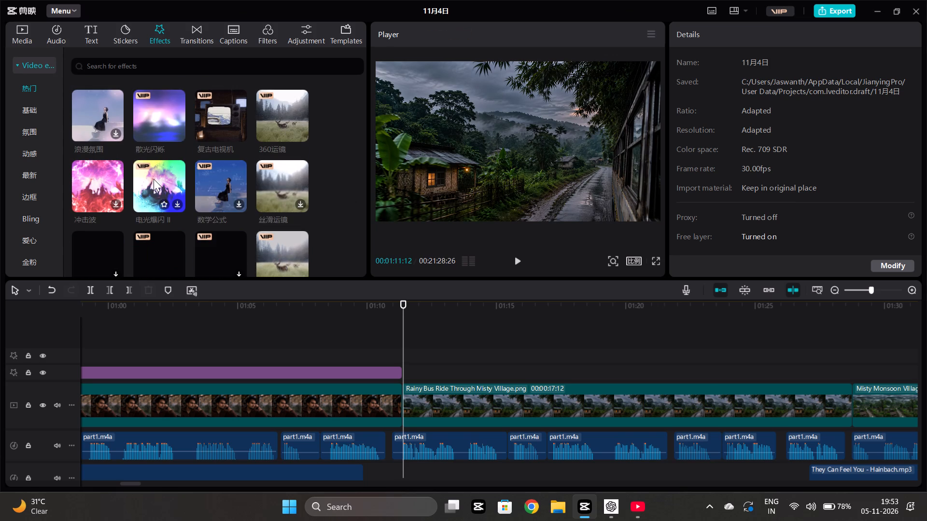
{"action": "scroll", "coordinate": [252, 195], "scroll_direction": "up", "scroll_amount": 5}
{"action": "scroll", "coordinate": [129, 189], "scroll_direction": "up", "scroll_amount": 4}
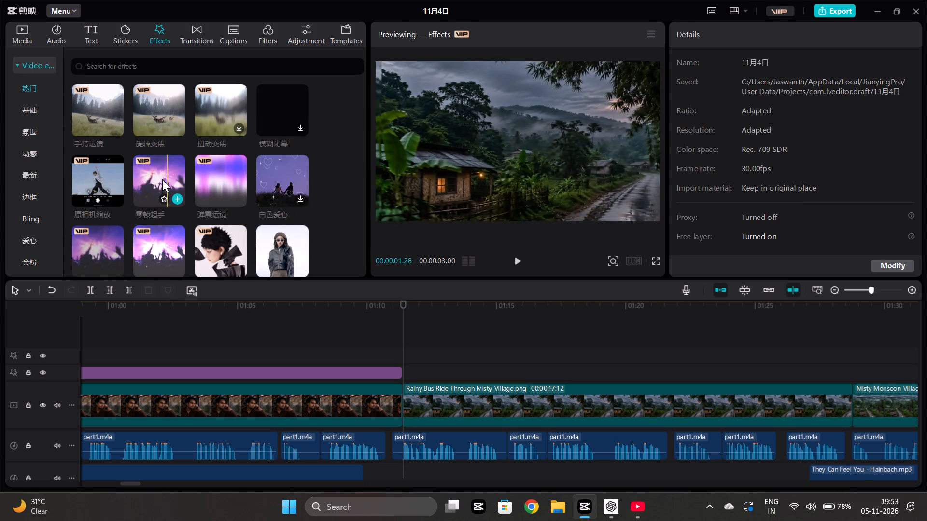
{"action": "scroll", "coordinate": [169, 176], "scroll_direction": "up", "scroll_amount": 2}
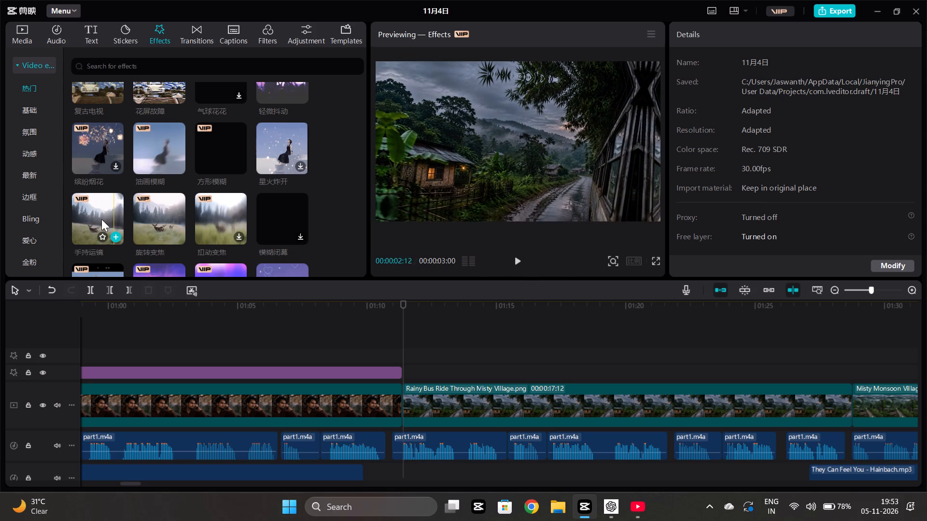
{"action": "left_click", "coordinate": [116, 236]}
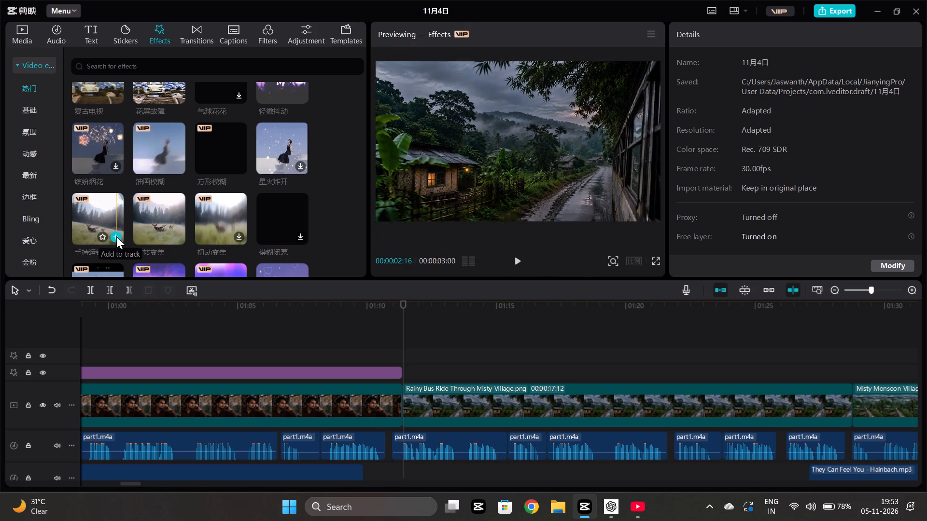
Stretch the 手持运镜 effect to the end of the Rainy Bus Ride clip and check its playback.
{"action": "left_click_drag", "start_coordinate": [481, 370], "coordinate": [862, 371]}
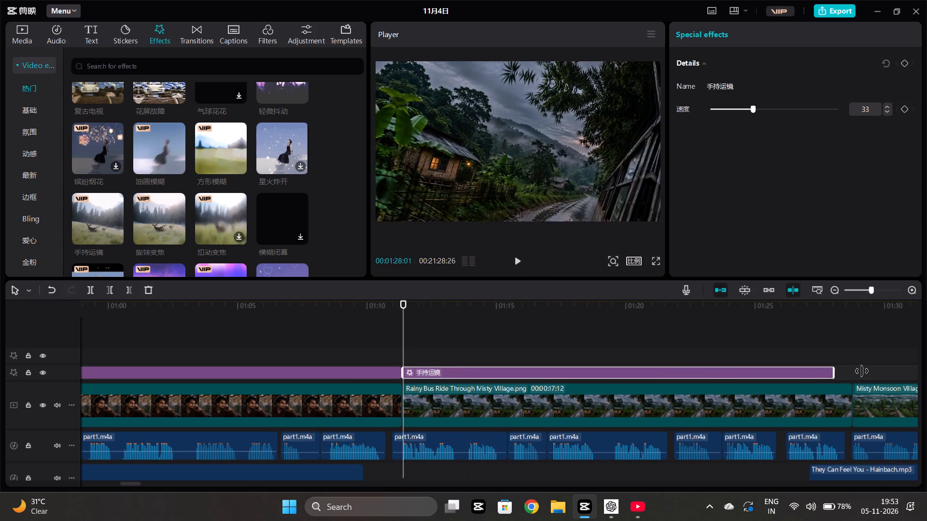
{"action": "left_click_drag", "start_coordinate": [862, 371], "coordinate": [845, 369]}
{"action": "left_click", "coordinate": [712, 342]}
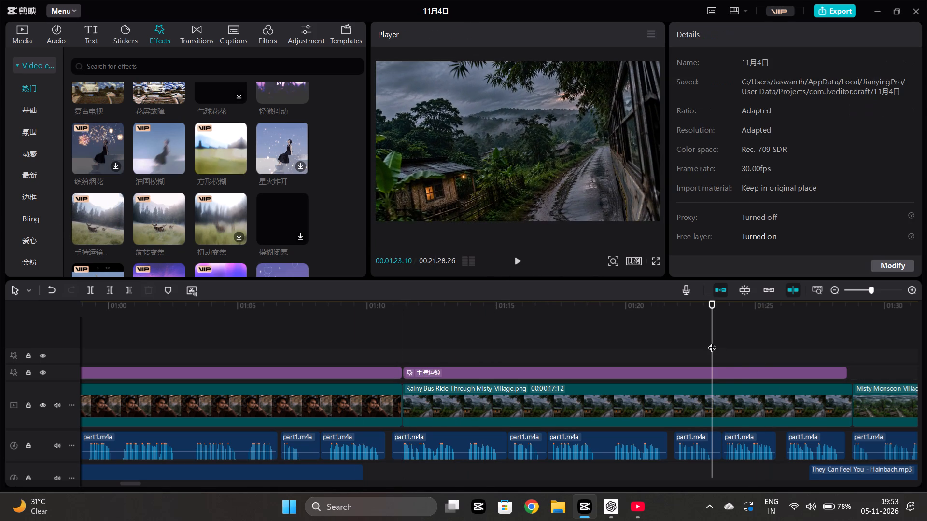
{"action": "key", "text": "space"}
{"action": "left_click", "coordinate": [829, 371]}
{"action": "left_click", "coordinate": [848, 376]}
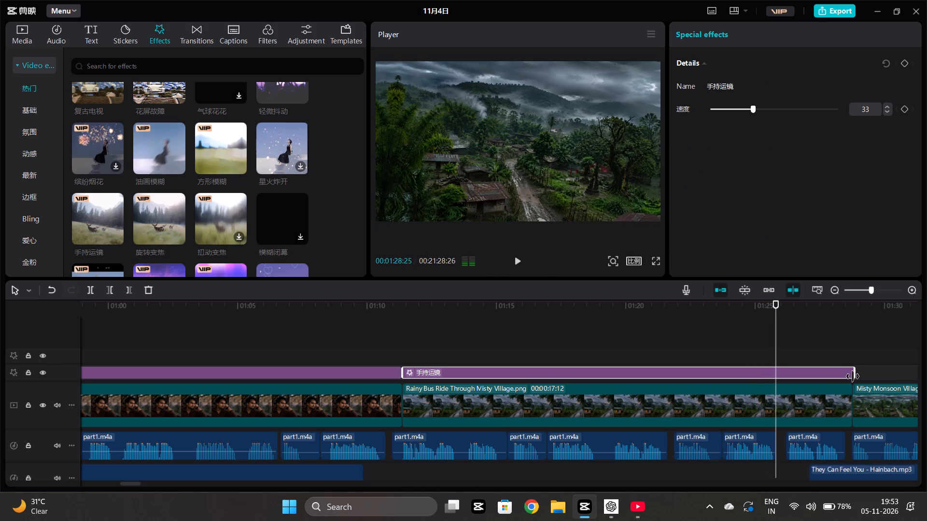
{"action": "left_click", "coordinate": [808, 344]}
{"action": "key", "text": "space"}
{"action": "key", "text": "space"}
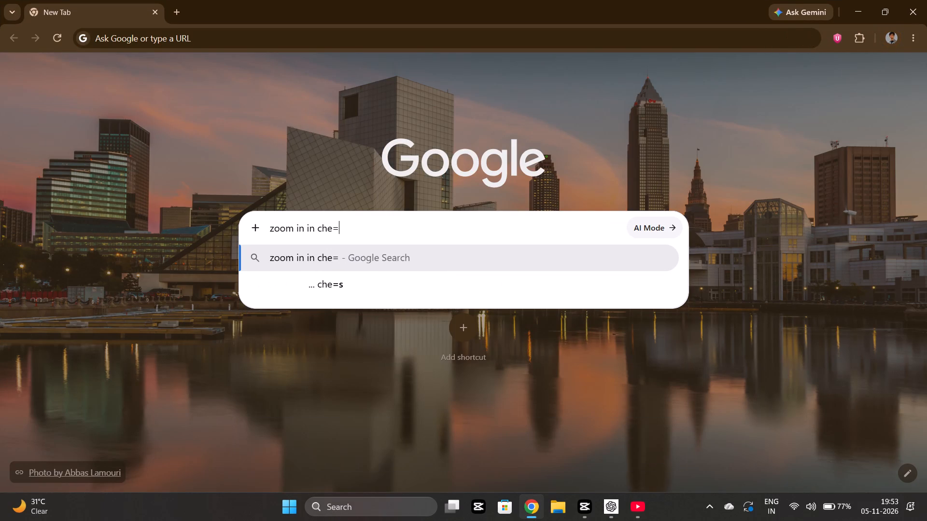
{"action": "key", "text": "BackSpace"}
{"action": "key", "text": "BackSpace"}
{"action": "type", "text": "inese"}
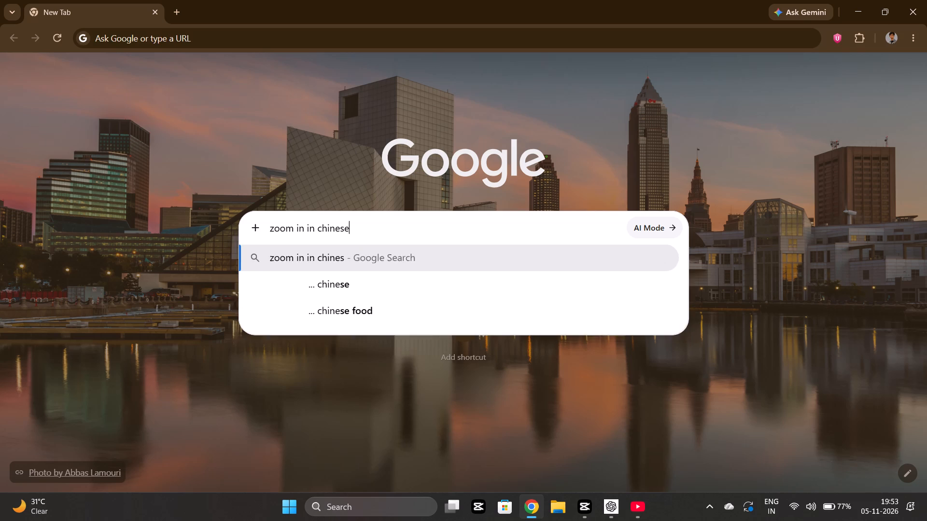
{"action": "key", "text": "Return"}
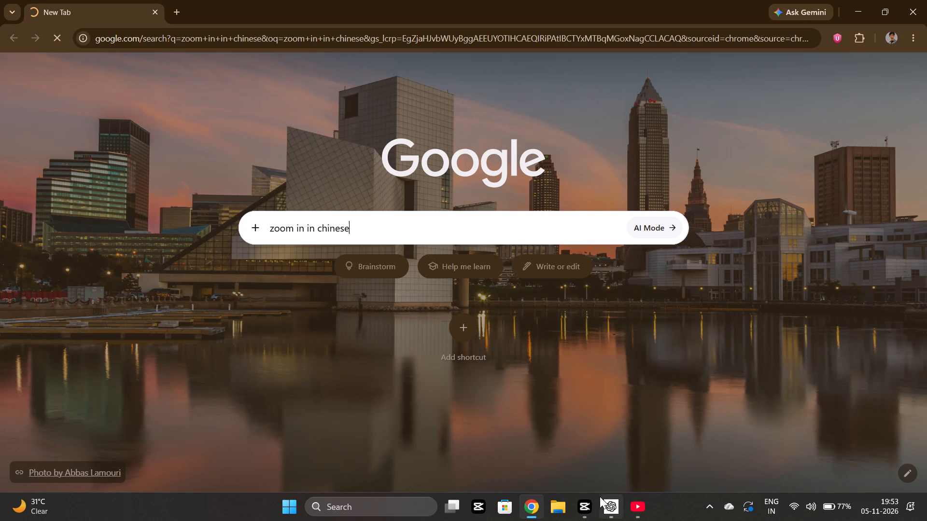
Return to the video editor and play back the start and end of the 手持运镜 effect.
{"action": "left_click", "coordinate": [582, 499]}
{"action": "left_click", "coordinate": [392, 346]}
{"action": "key", "text": "space"}
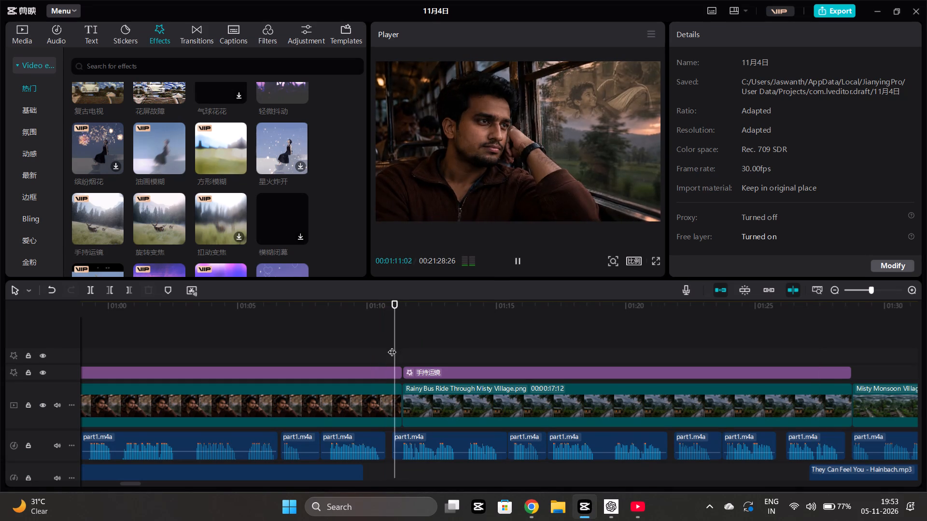
{"action": "scroll", "coordinate": [392, 346], "scroll_direction": "left", "scroll_amount": 2}
{"action": "left_click", "coordinate": [440, 341]}
{"action": "key", "text": "space"}
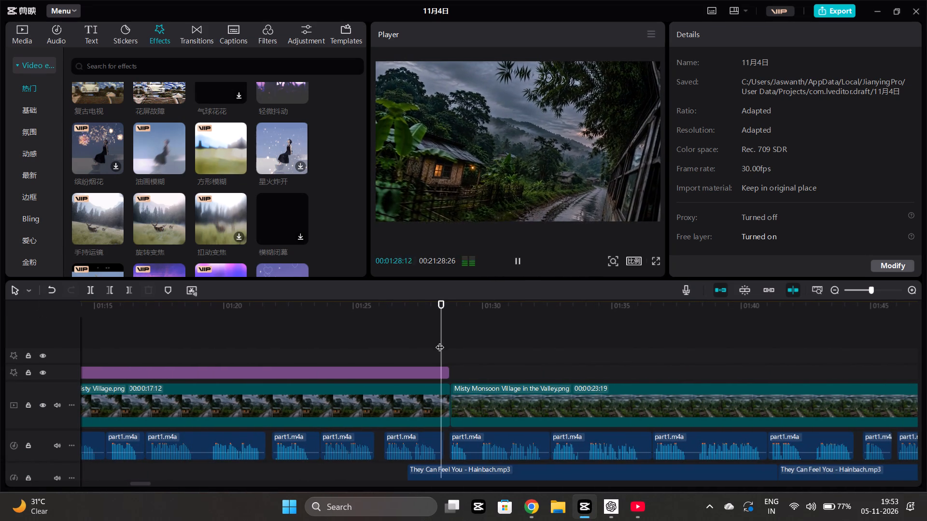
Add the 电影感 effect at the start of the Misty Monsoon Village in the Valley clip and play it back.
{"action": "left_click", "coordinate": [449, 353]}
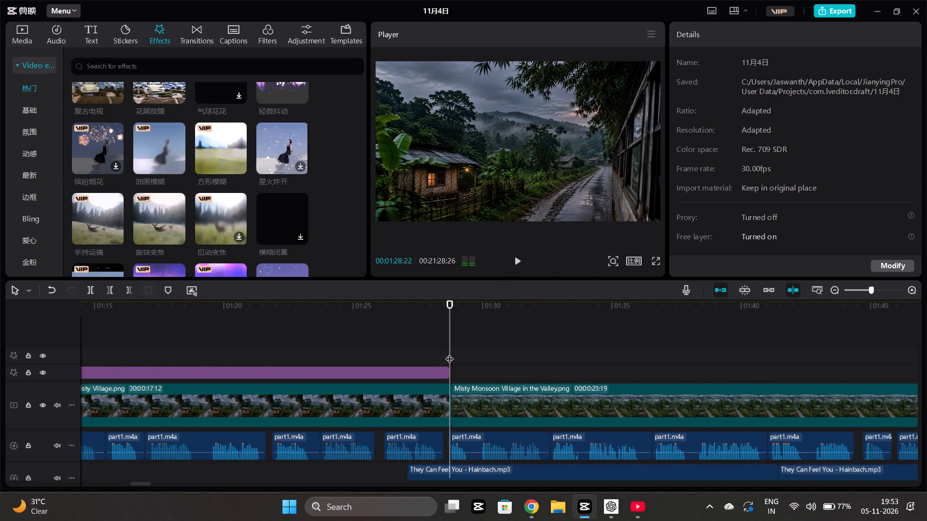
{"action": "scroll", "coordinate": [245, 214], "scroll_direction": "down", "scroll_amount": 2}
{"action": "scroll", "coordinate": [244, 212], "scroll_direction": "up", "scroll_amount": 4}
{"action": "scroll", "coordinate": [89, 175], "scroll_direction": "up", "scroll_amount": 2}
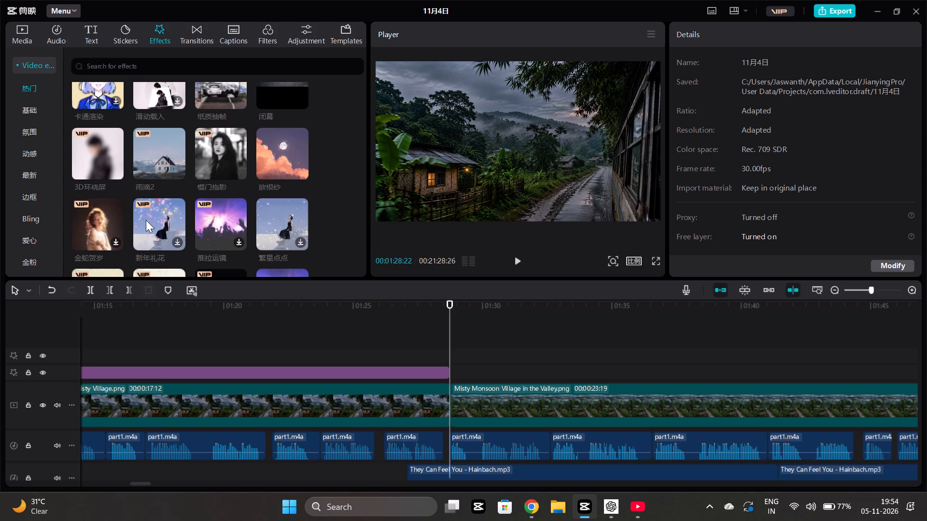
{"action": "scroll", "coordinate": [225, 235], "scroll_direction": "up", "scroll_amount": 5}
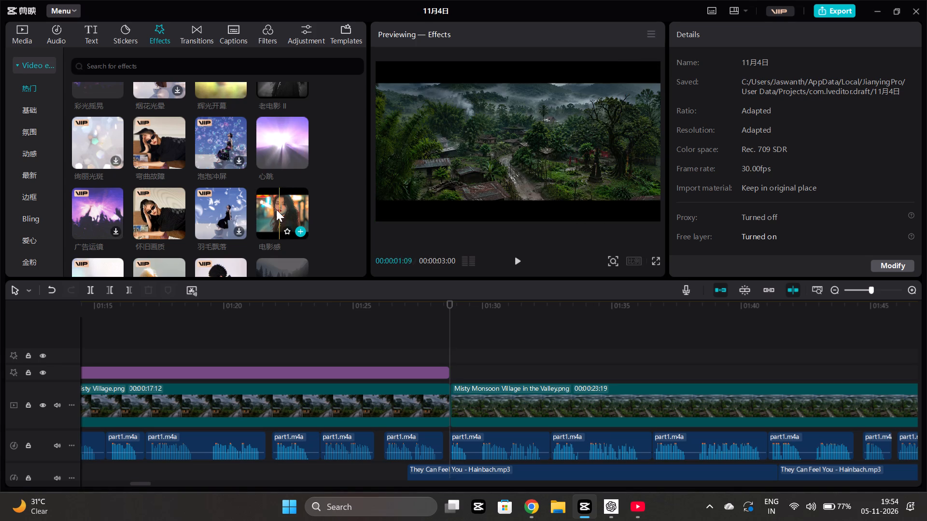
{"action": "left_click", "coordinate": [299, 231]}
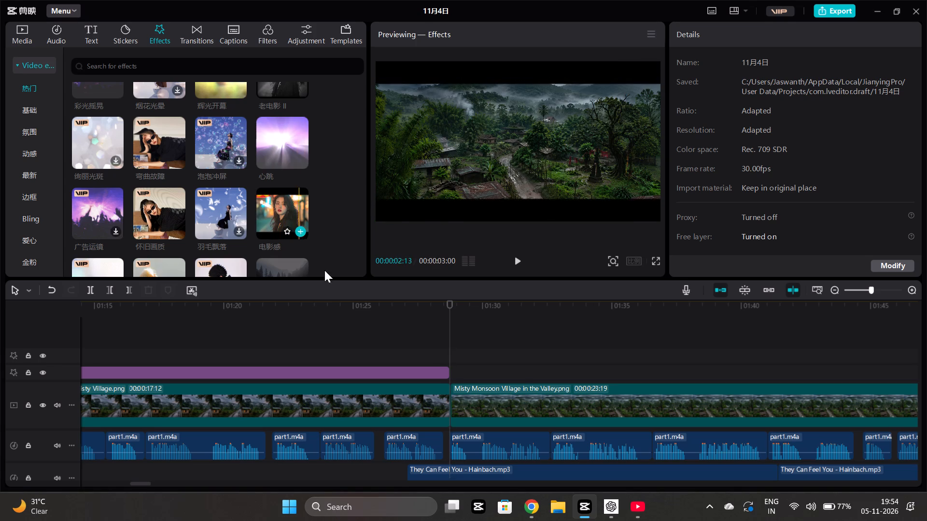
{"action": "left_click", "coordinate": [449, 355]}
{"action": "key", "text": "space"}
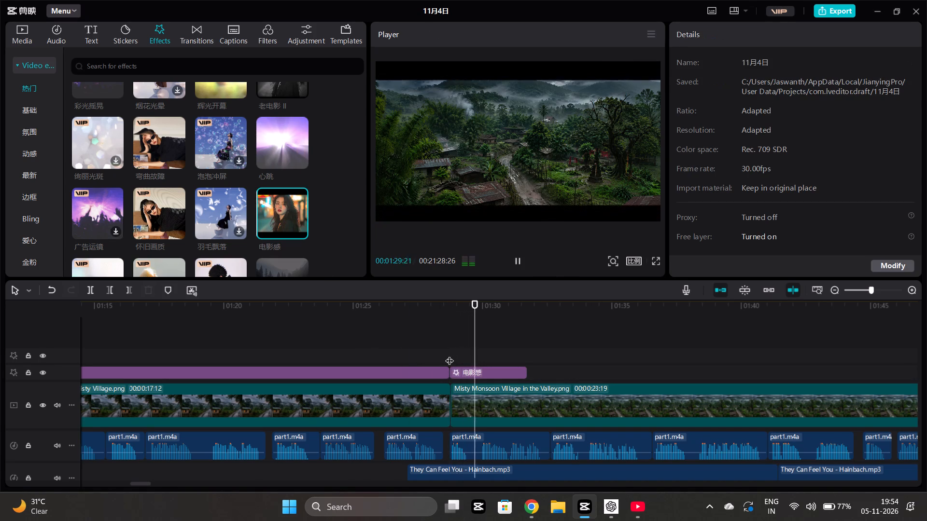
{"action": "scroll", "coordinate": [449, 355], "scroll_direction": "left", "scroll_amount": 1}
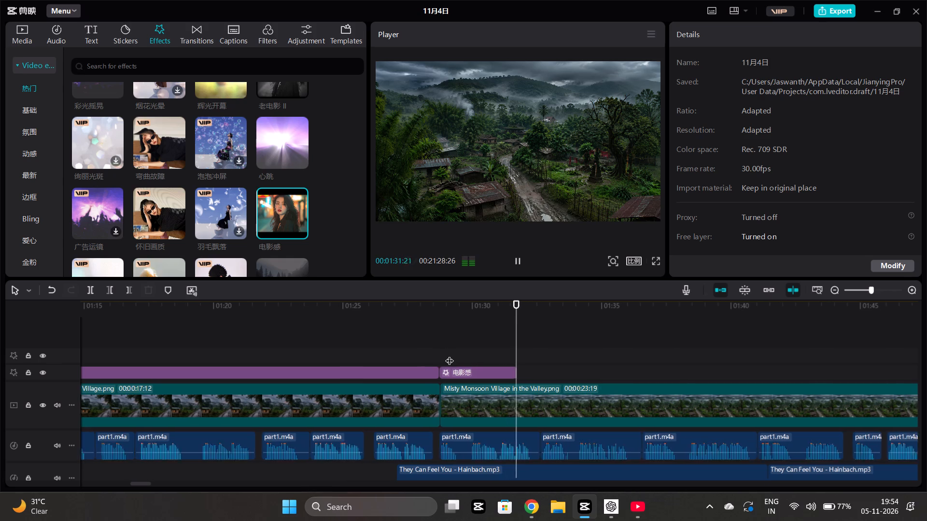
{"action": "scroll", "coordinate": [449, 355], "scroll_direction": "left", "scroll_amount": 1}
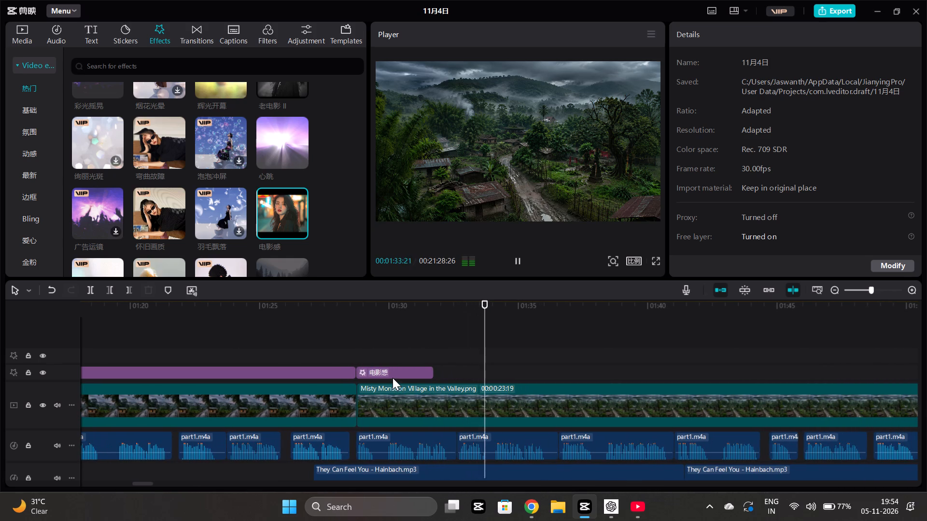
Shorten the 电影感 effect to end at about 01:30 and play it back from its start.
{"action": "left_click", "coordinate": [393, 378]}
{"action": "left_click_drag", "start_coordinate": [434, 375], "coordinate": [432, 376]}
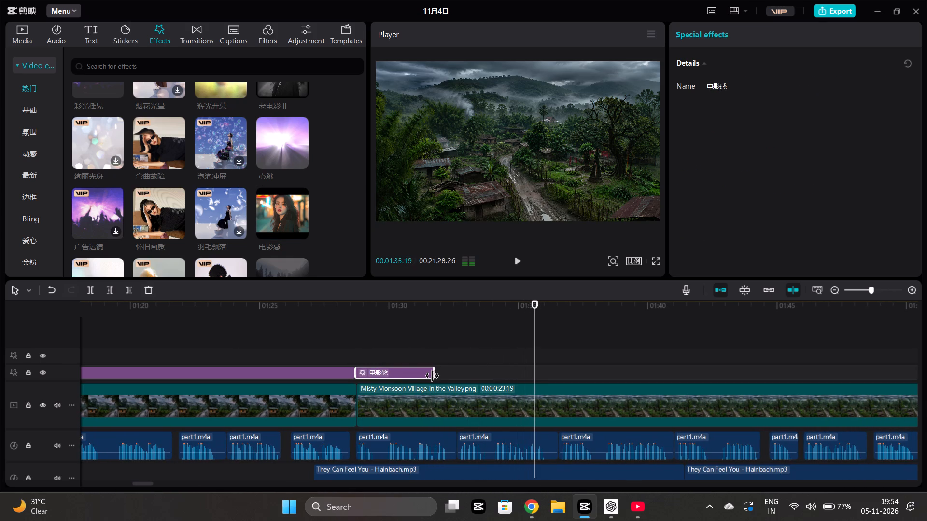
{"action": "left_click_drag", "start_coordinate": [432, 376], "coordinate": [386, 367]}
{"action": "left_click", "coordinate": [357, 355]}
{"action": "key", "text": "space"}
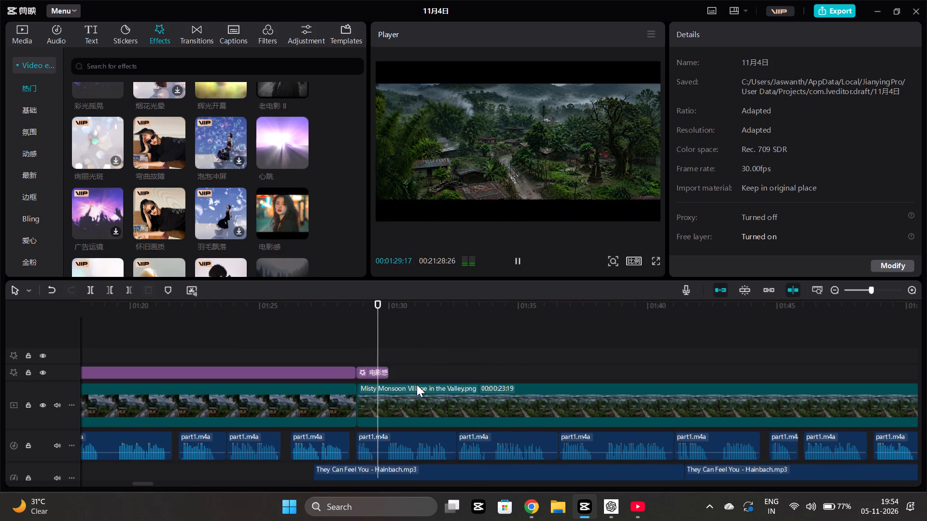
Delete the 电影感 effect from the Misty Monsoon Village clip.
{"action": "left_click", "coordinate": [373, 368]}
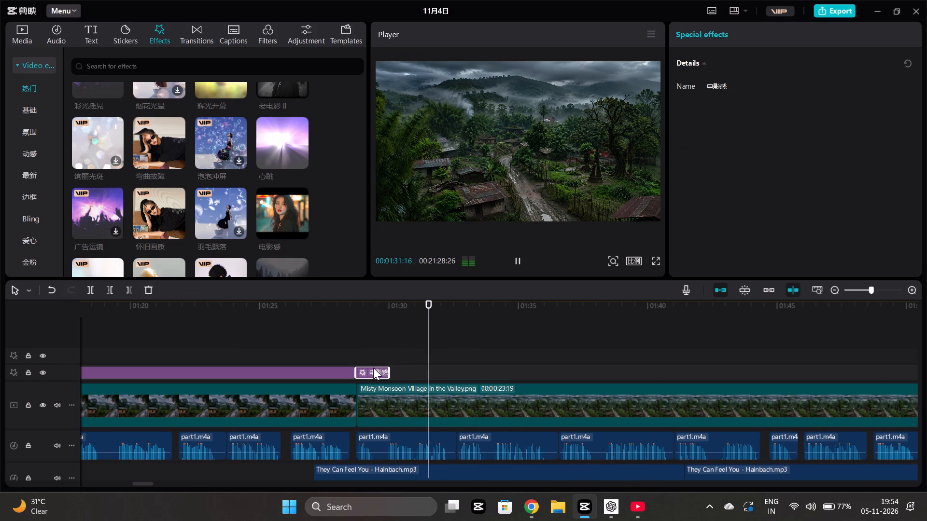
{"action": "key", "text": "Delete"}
Preview other effects and add the 彩光摇晃 effect at the start of the Misty Monsoon Village clip.
{"action": "left_click", "coordinate": [359, 370]}
{"action": "left_click", "coordinate": [357, 367]}
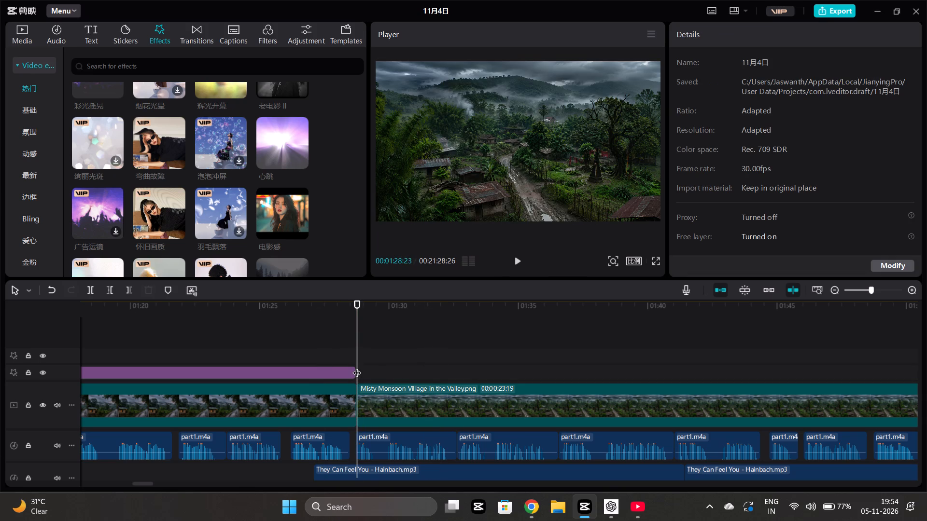
{"action": "scroll", "coordinate": [209, 212], "scroll_direction": "up", "scroll_amount": 1}
{"action": "scroll", "coordinate": [209, 212], "scroll_direction": "down", "scroll_amount": 1}
{"action": "scroll", "coordinate": [209, 212], "scroll_direction": "up", "scroll_amount": 3}
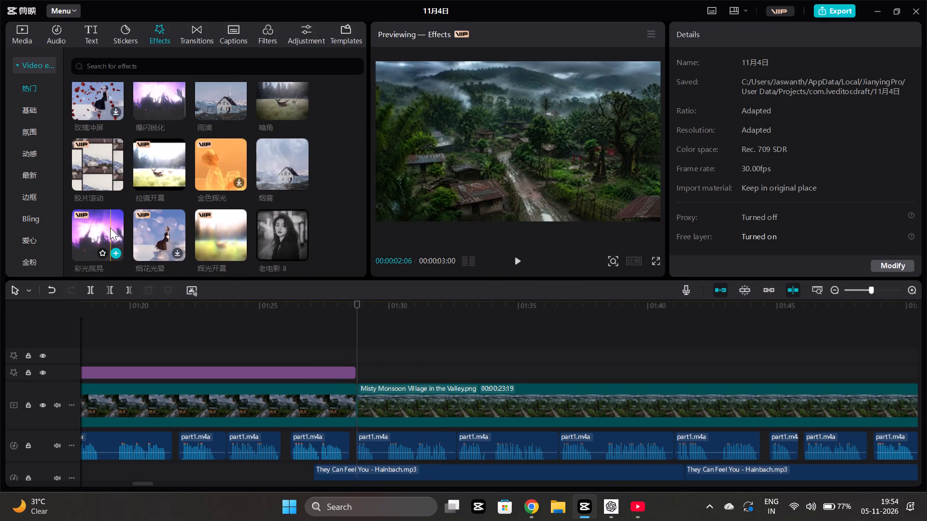
{"action": "left_click", "coordinate": [117, 254]}
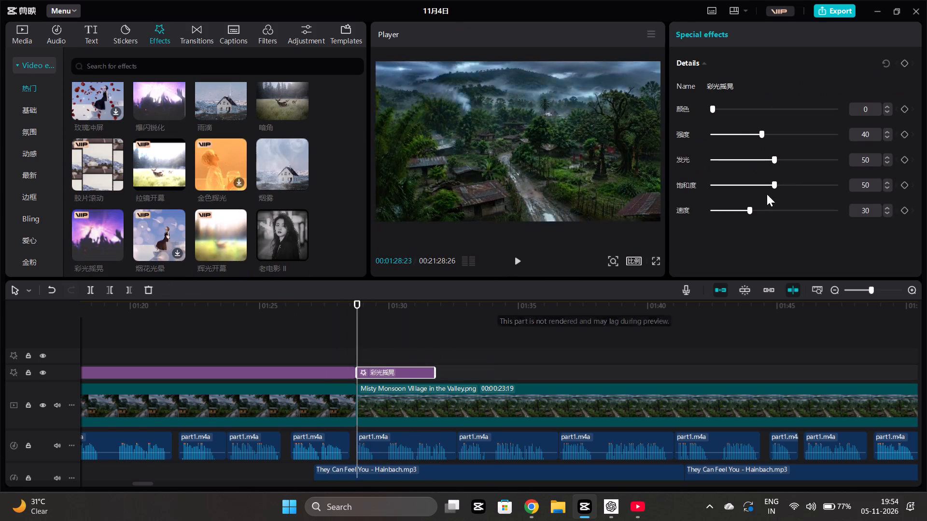
Set the 彩光摇晃 effect's 强度 to 13 and 发光 to 9, lower its 饱和度 and 速度, and play it back.
{"action": "left_click", "coordinate": [729, 128]}
{"action": "left_click", "coordinate": [723, 158]}
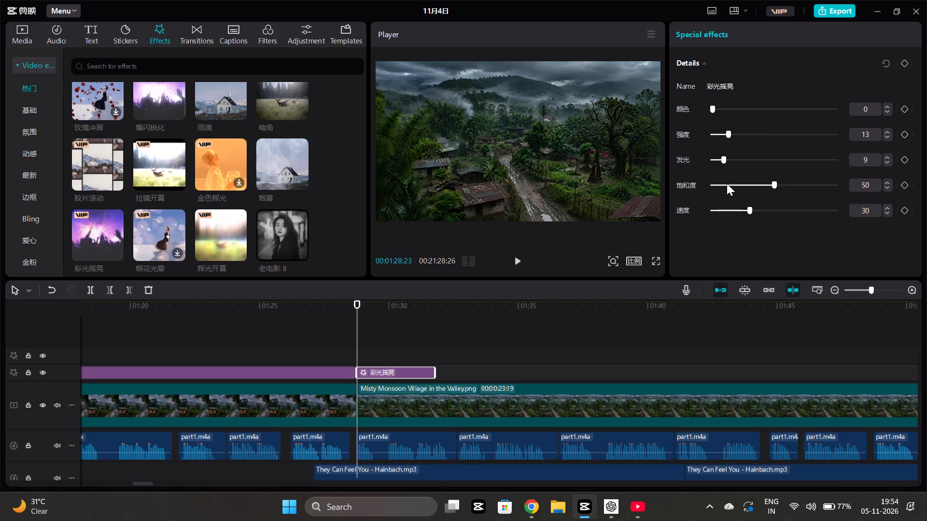
{"action": "left_click", "coordinate": [727, 183]}
{"action": "left_click", "coordinate": [727, 206]}
{"action": "left_click_drag", "start_coordinate": [319, 358], "coordinate": [337, 365]}
{"action": "left_click", "coordinate": [354, 343]}
{"action": "key", "text": "space"}
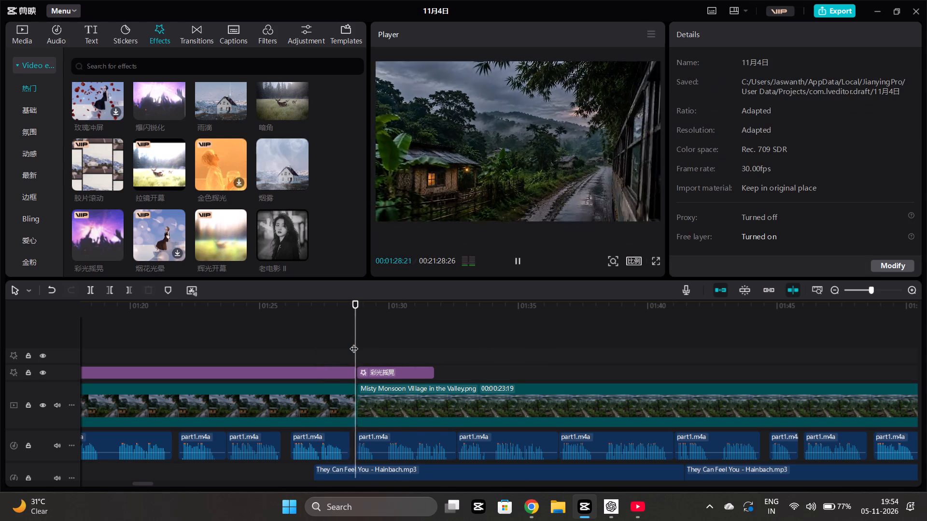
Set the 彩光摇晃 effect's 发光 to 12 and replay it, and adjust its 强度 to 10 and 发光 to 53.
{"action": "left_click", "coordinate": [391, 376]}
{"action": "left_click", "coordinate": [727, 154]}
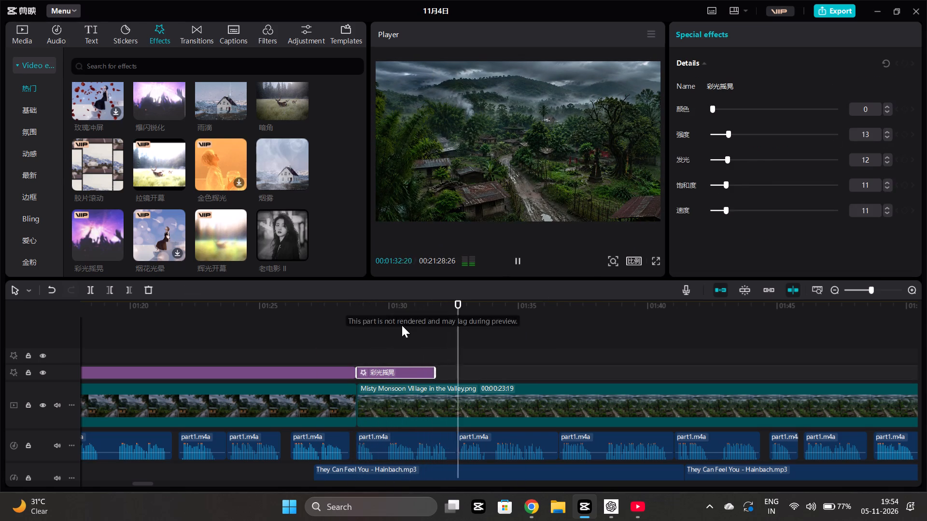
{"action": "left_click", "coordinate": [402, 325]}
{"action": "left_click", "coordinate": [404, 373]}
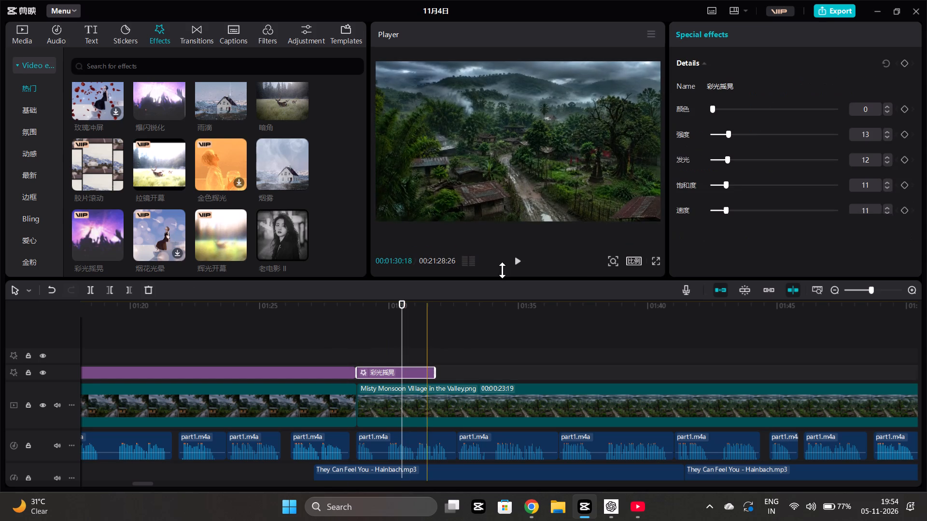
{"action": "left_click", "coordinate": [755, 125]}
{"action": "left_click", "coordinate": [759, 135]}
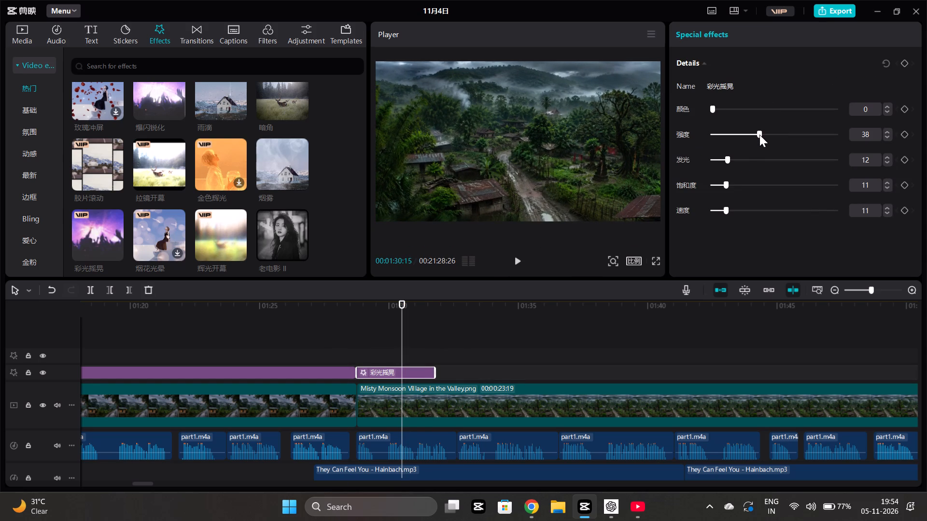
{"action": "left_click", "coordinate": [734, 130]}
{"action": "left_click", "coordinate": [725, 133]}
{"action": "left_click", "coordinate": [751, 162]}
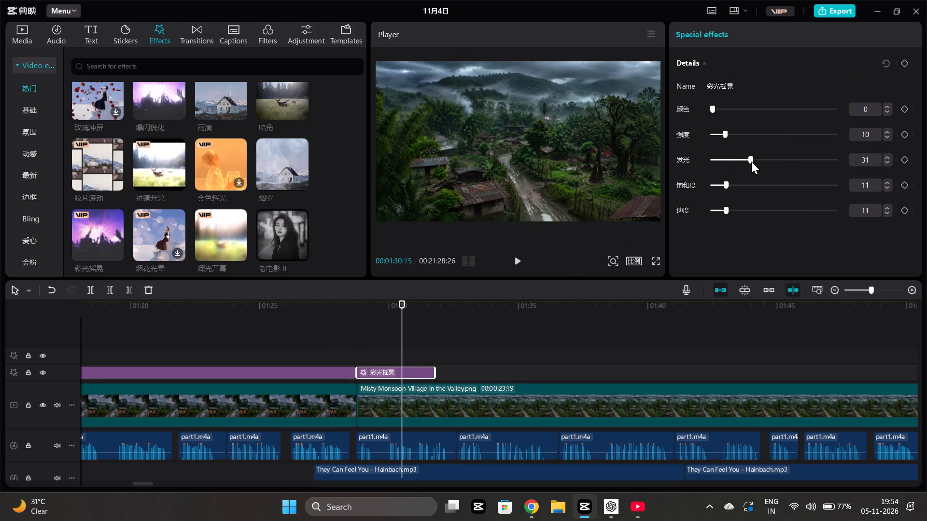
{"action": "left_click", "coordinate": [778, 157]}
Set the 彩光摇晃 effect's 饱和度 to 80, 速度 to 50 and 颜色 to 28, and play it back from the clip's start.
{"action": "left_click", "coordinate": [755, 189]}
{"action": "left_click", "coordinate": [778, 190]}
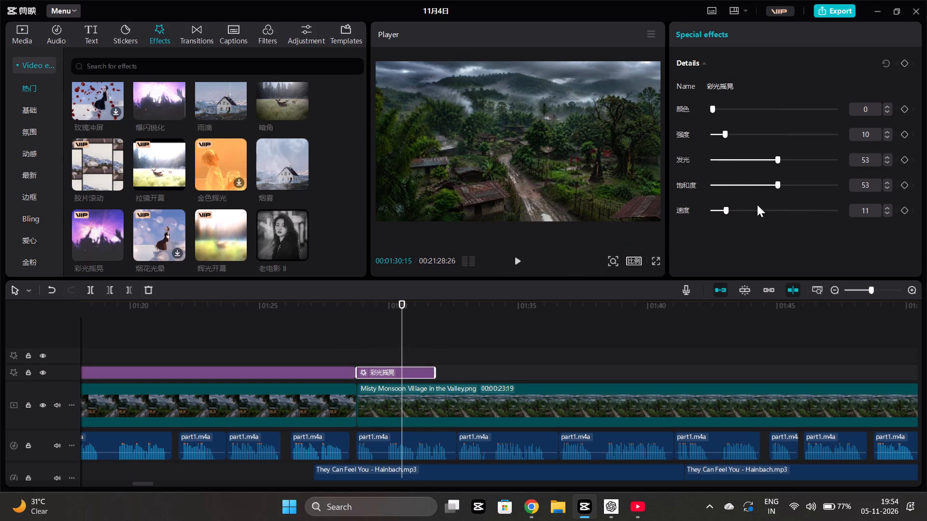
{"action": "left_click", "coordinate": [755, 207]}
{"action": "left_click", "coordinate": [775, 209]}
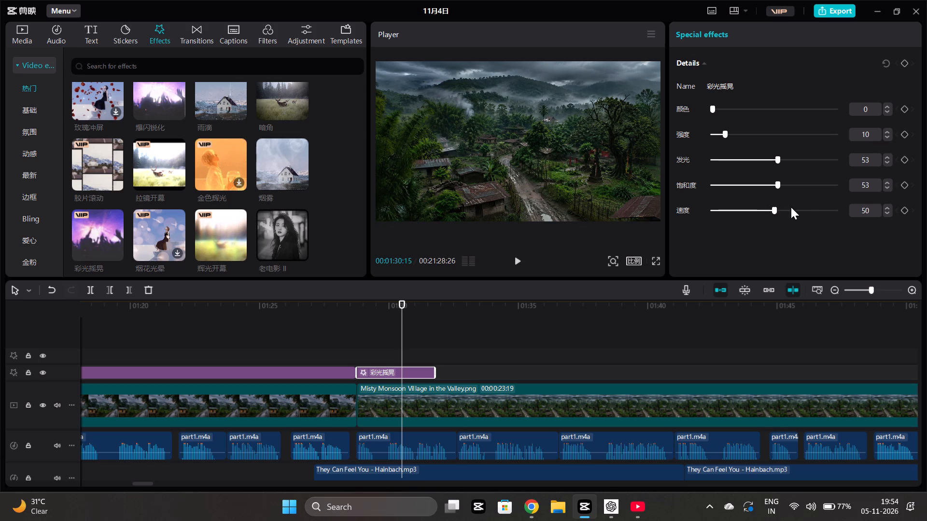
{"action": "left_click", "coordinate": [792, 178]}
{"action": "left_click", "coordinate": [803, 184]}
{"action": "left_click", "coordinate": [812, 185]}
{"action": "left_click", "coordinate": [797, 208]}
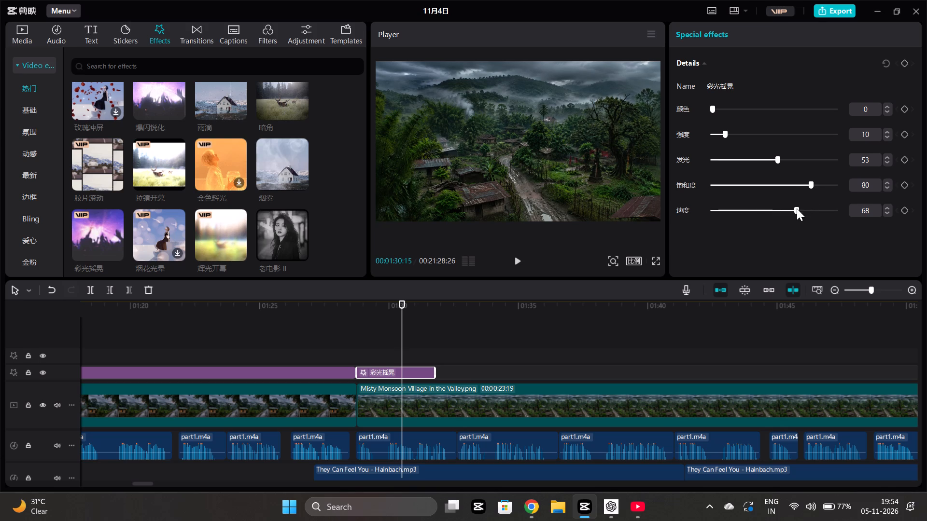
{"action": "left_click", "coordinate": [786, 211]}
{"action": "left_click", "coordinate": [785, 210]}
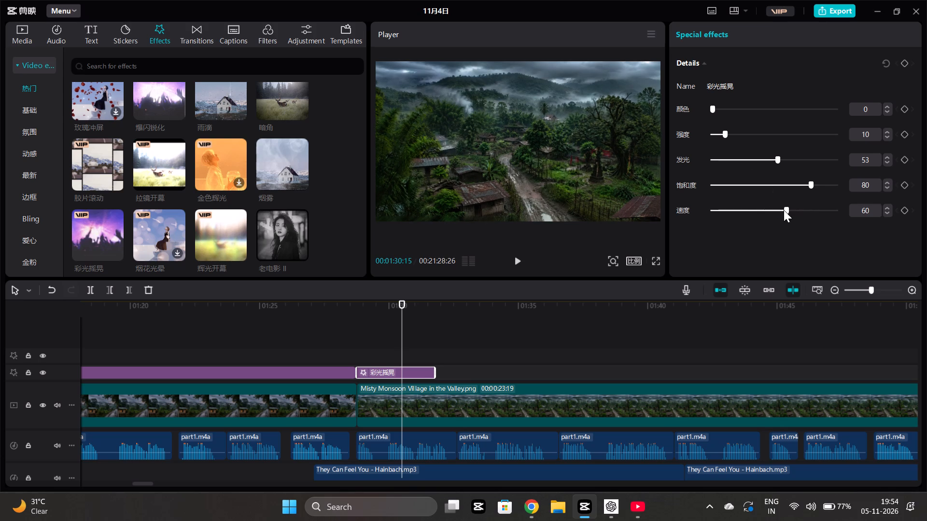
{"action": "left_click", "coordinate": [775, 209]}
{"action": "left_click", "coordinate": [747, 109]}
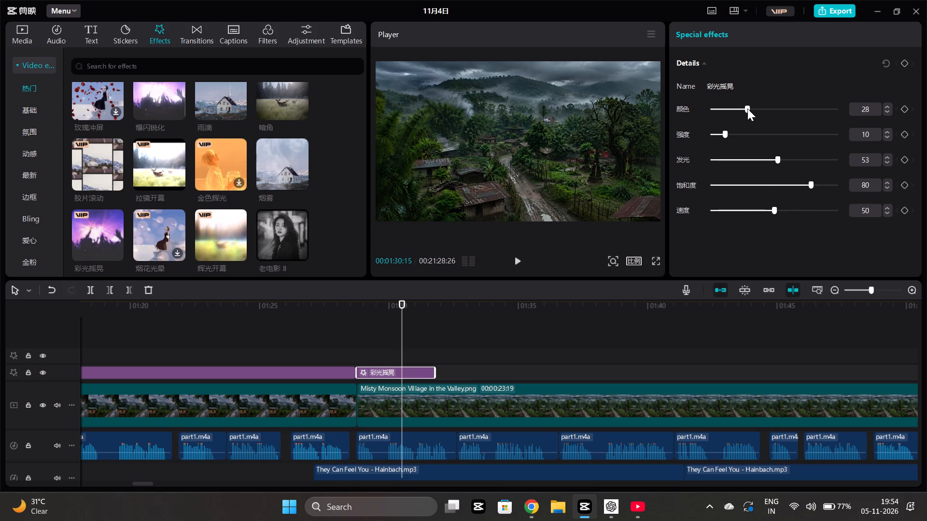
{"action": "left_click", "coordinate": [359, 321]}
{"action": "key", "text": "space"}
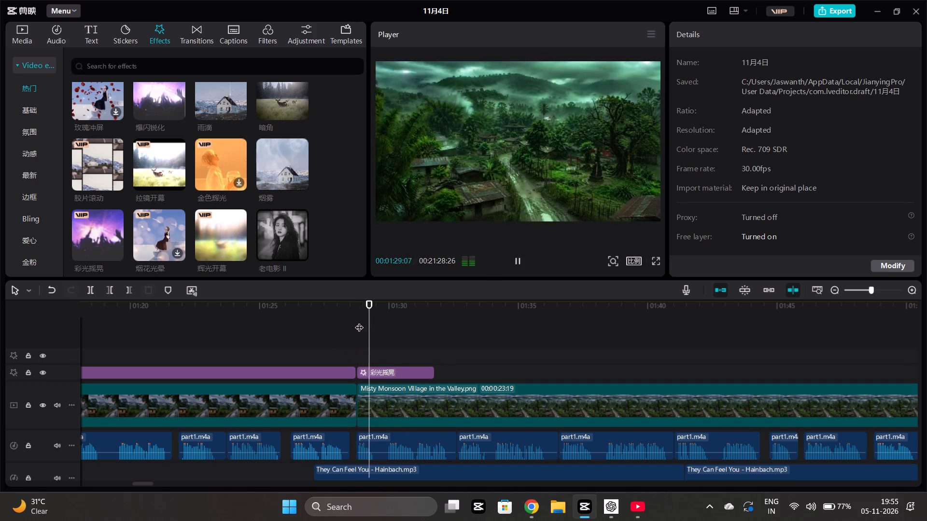
Set the 彩光摇晃 effect's 饱和度 to 22 and 发光 to 16, playing the clip back from its start after each change.
{"action": "left_click", "coordinate": [374, 370]}
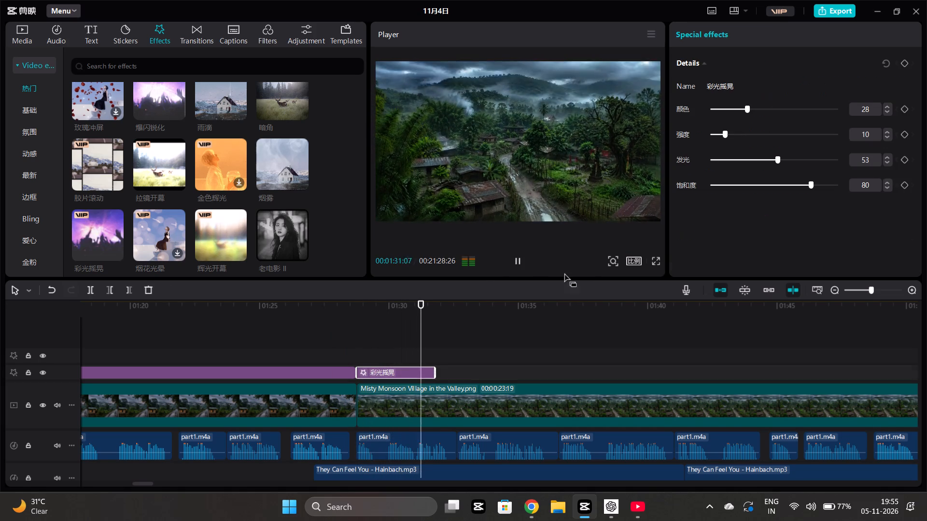
{"action": "left_click", "coordinate": [740, 186]}
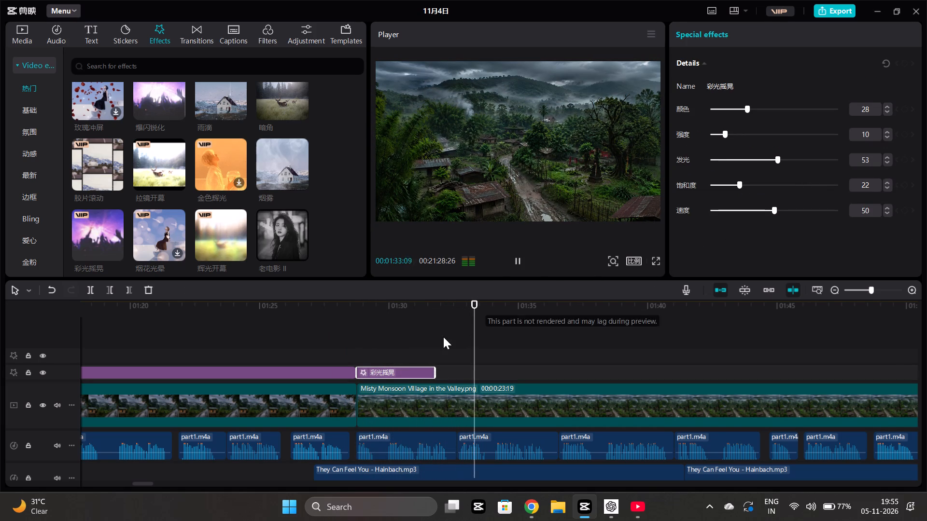
{"action": "left_click", "coordinate": [370, 344]}
{"action": "left_click", "coordinate": [363, 339]}
{"action": "key", "text": "space"}
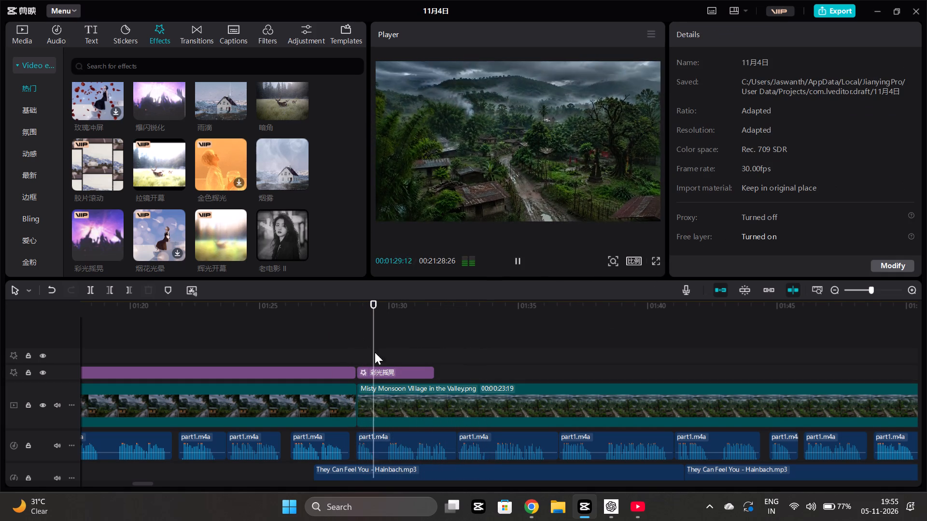
{"action": "left_click", "coordinate": [387, 372]}
{"action": "left_click", "coordinate": [732, 154]}
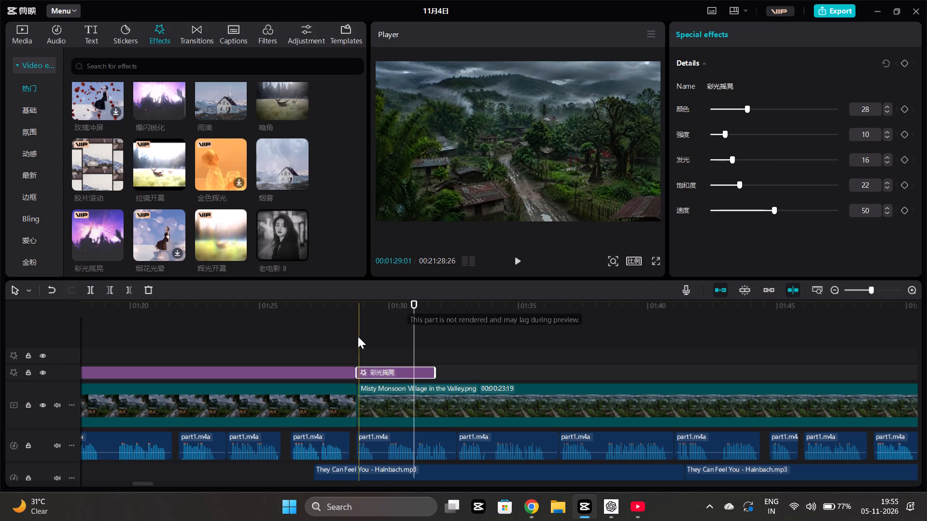
{"action": "left_click", "coordinate": [361, 338]}
{"action": "key", "text": "space"}
Set the 彩光摇晃 effect's 颜色 to 2 and 强度 to 0, replaying it after each change.
{"action": "left_click", "coordinate": [407, 369]}
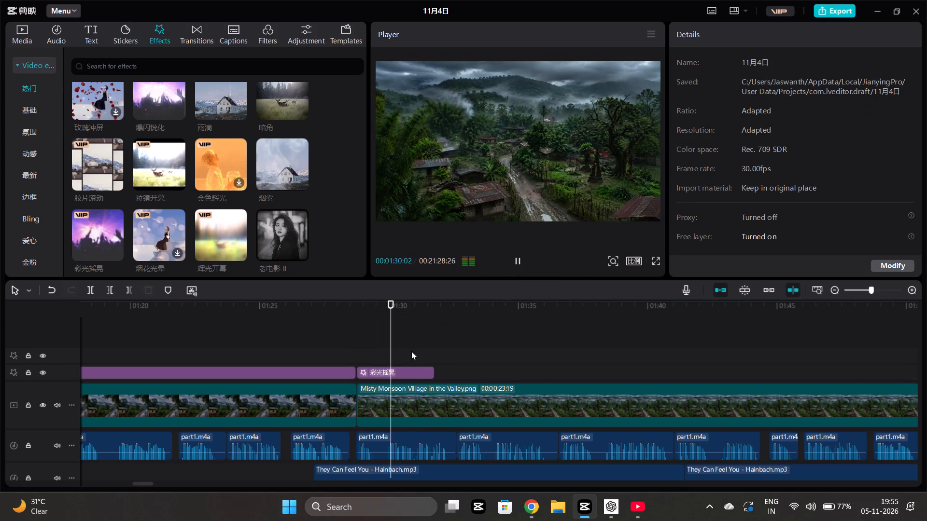
{"action": "left_click", "coordinate": [716, 109]}
{"action": "left_click", "coordinate": [364, 337]}
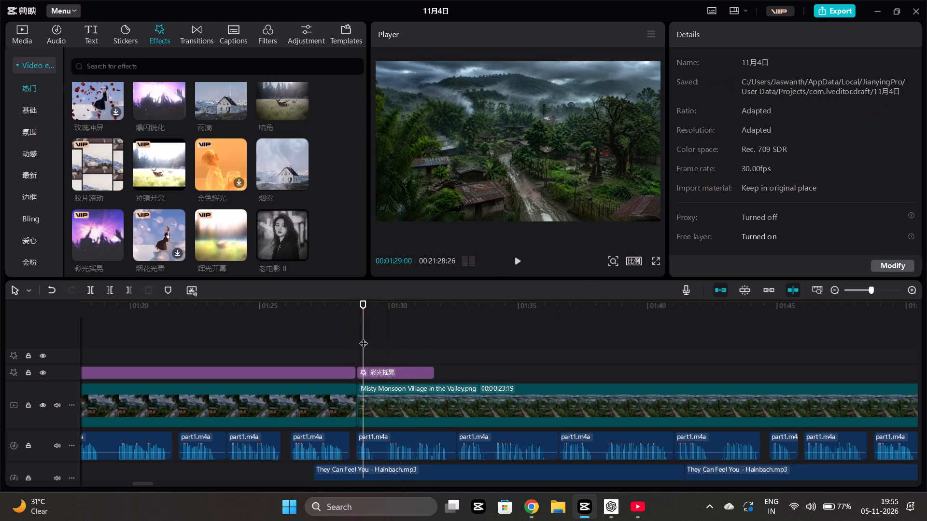
{"action": "key", "text": "space"}
{"action": "left_click", "coordinate": [389, 370]}
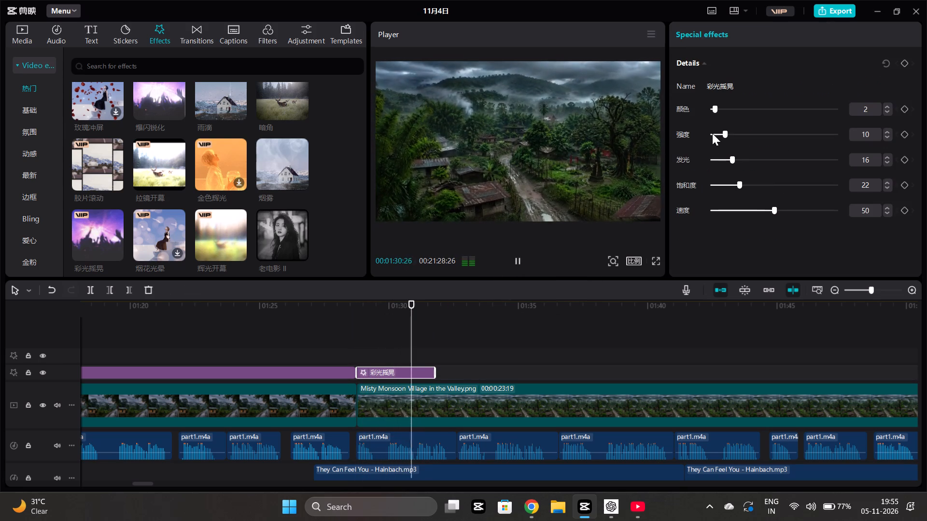
{"action": "left_click", "coordinate": [712, 133]}
{"action": "left_click", "coordinate": [367, 333]}
{"action": "key", "text": "space"}
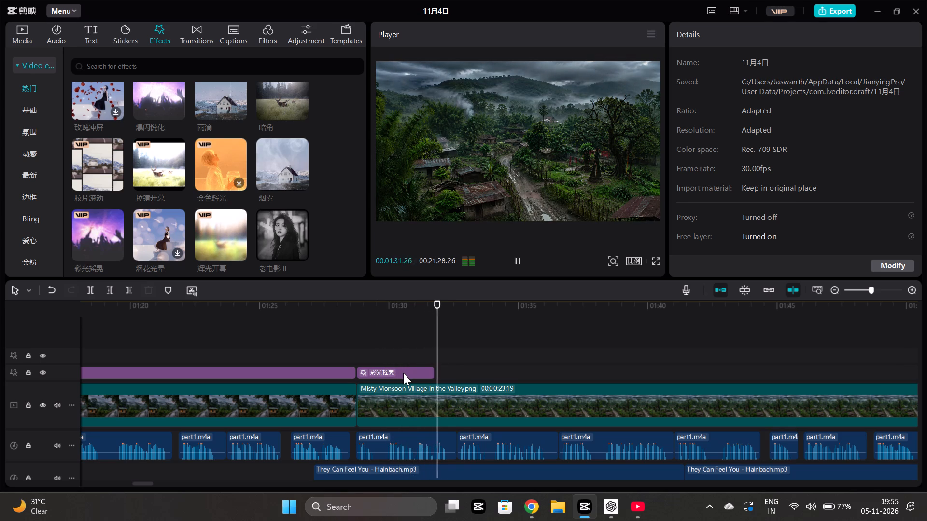
Fine-tune the 彩光摇晃 effect's 强度, lower its 速度 to near the minimum, and play it back.
{"action": "left_click", "coordinate": [403, 373]}
{"action": "left_click", "coordinate": [716, 135]}
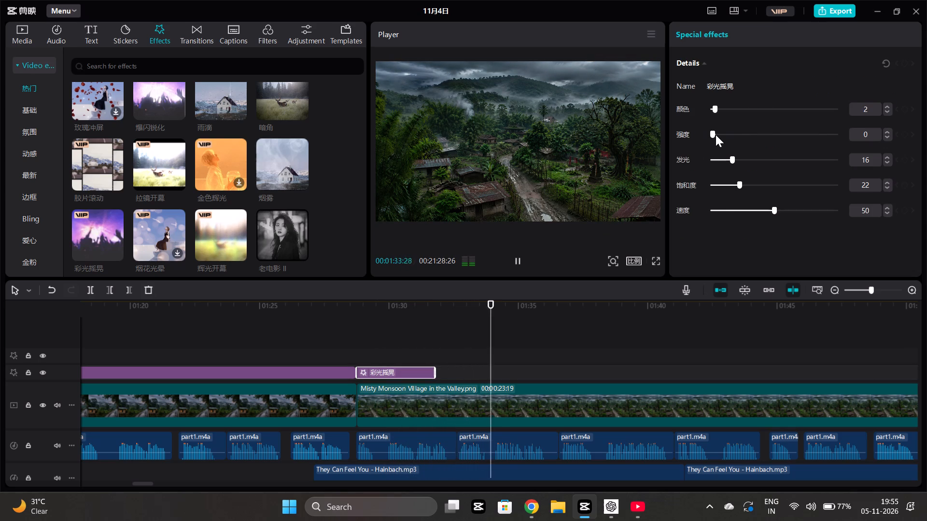
{"action": "left_click", "coordinate": [719, 210]}
{"action": "left_click", "coordinate": [383, 332]}
{"action": "key", "text": "space"}
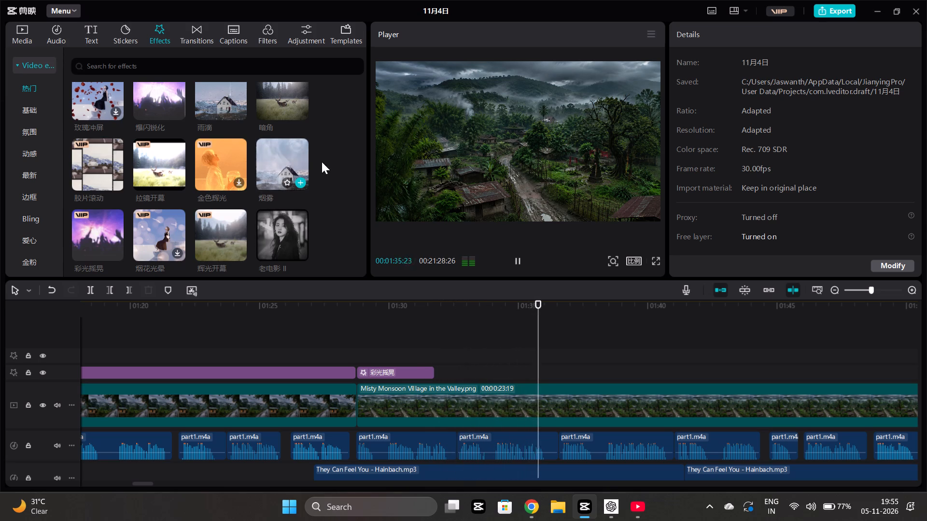
Add the 烟雾 effect and move it onto the track above 彩光摇晃, starting at the Misty Monsoon Village clip's start.
{"action": "left_click", "coordinate": [301, 181]}
{"action": "left_click", "coordinate": [463, 339]}
{"action": "key", "text": "space"}
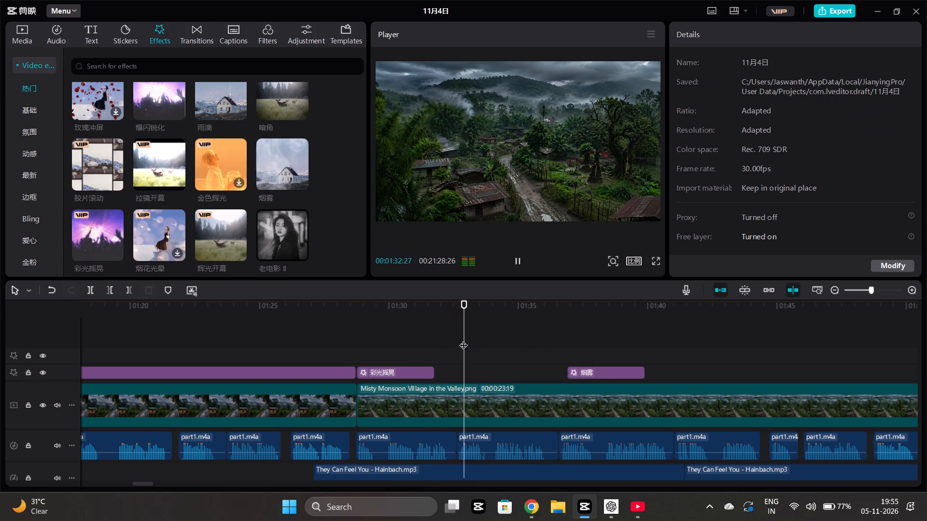
{"action": "left_click_drag", "start_coordinate": [602, 372], "coordinate": [479, 376]}
{"action": "left_click", "coordinate": [427, 329]}
{"action": "key", "text": "space"}
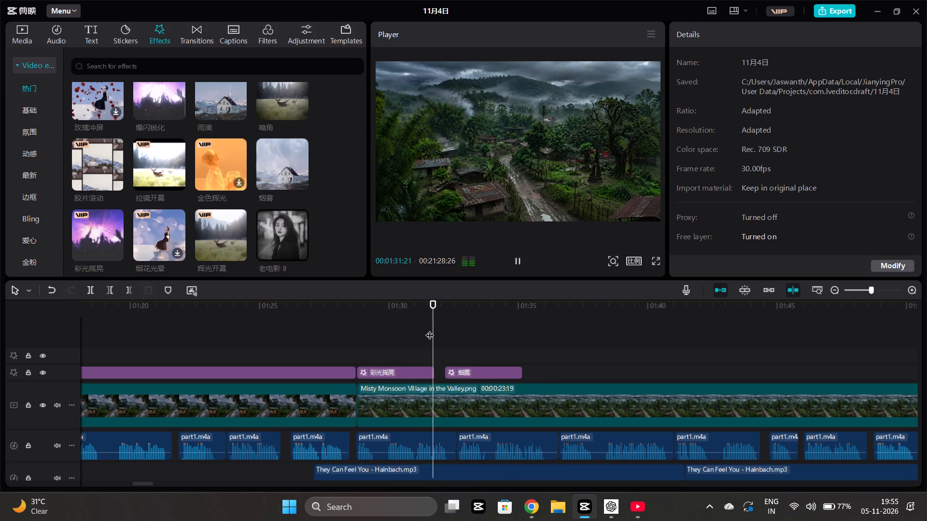
{"action": "left_click", "coordinate": [466, 367]}
{"action": "left_click_drag", "start_coordinate": [466, 367], "coordinate": [379, 353]}
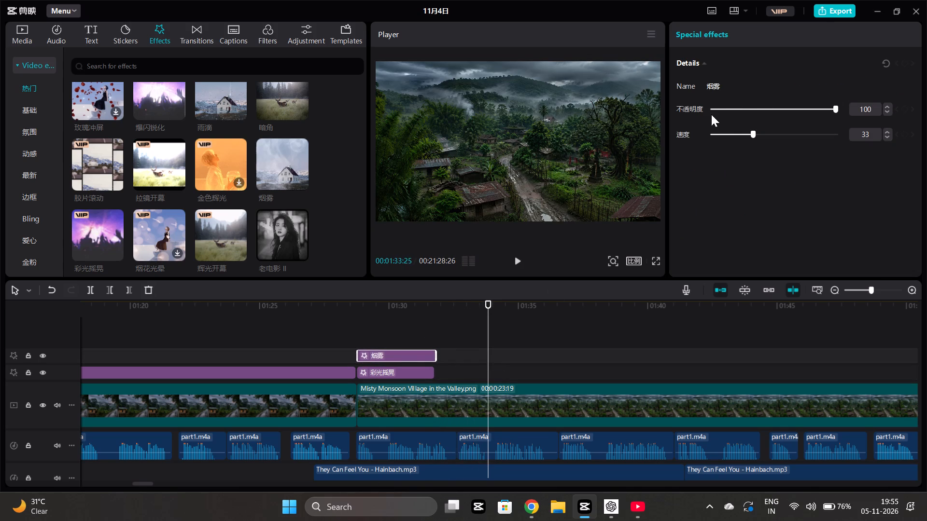
Set the 烟雾 effect's 不透明度 to 13 and 速度 to 4.
{"action": "left_click", "coordinate": [729, 108]}
{"action": "left_click", "coordinate": [718, 138]}
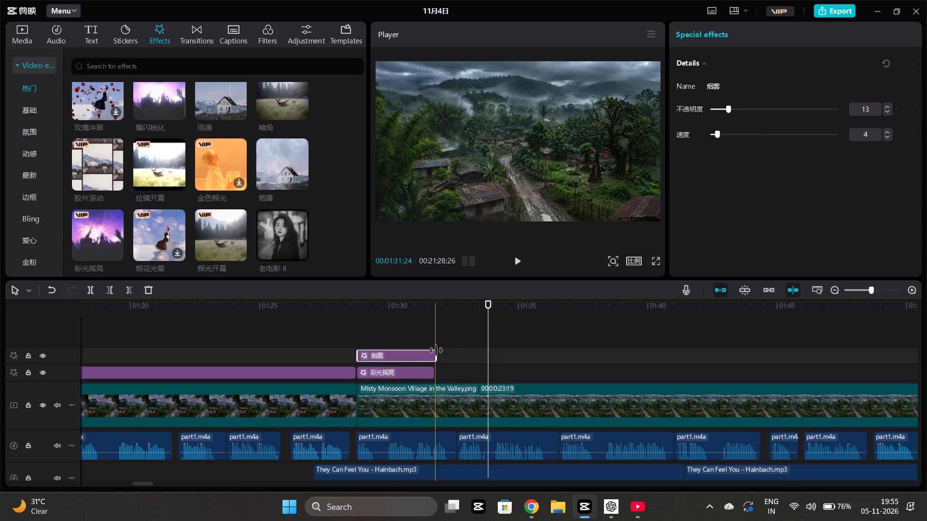
Extend the 烟雾 effect to the end of the Misty Monsoon Village clip at about 01:52 and play back its later part.
{"action": "left_click_drag", "start_coordinate": [436, 355], "coordinate": [337, 375]}
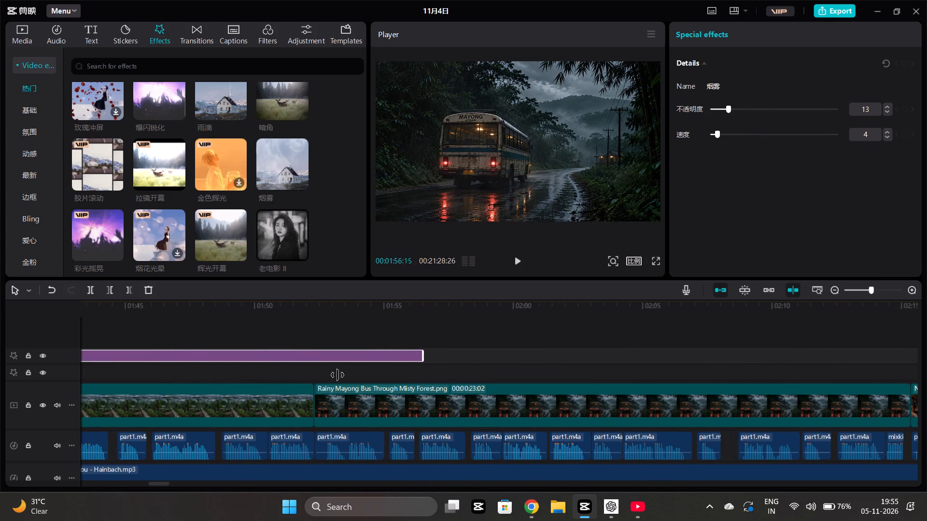
{"action": "left_click_drag", "start_coordinate": [337, 375], "coordinate": [311, 373]}
{"action": "left_click", "coordinate": [267, 367]}
{"action": "key", "text": "space"}
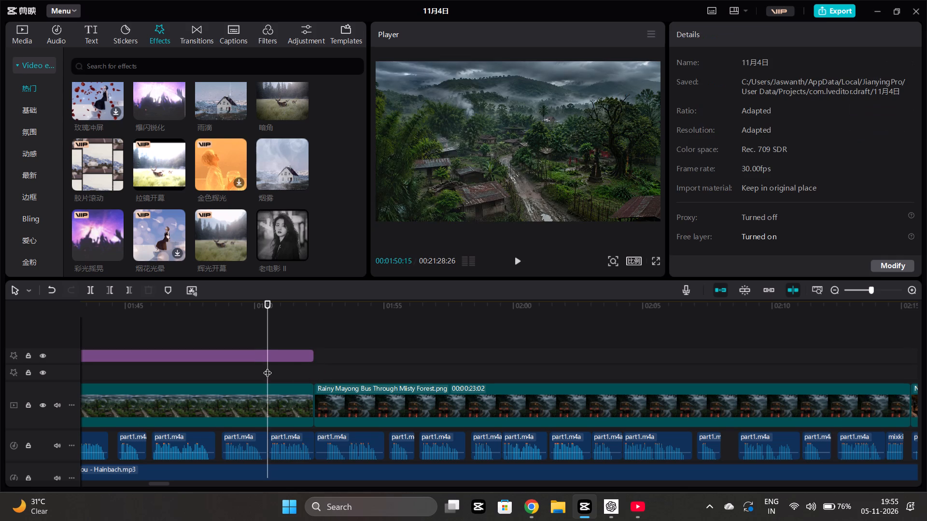
{"action": "scroll", "coordinate": [267, 367], "scroll_direction": "right", "scroll_amount": 2}
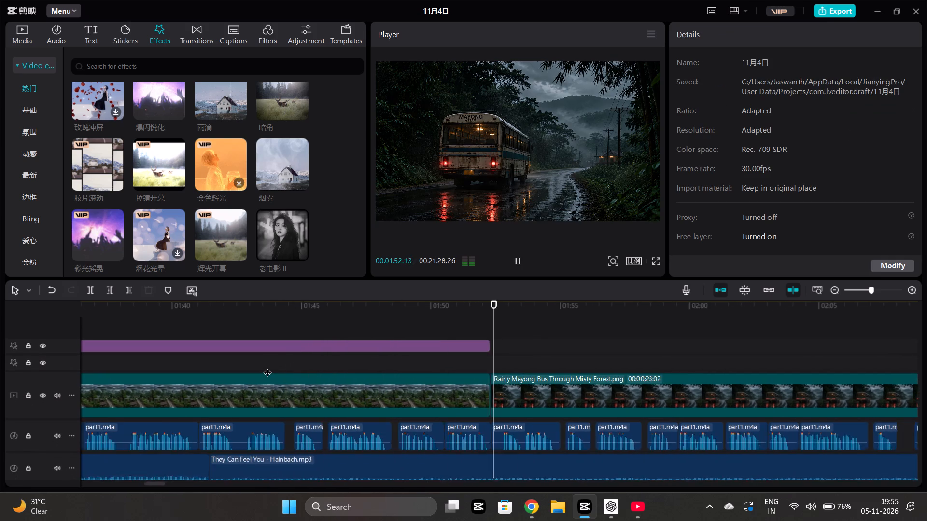
{"action": "scroll", "coordinate": [267, 367], "scroll_direction": "right", "scroll_amount": 1}
{"action": "scroll", "coordinate": [349, 359], "scroll_direction": "up", "scroll_amount": 2}
{"action": "left_click", "coordinate": [320, 331]}
{"action": "key", "text": "space"}
{"action": "left_click", "coordinate": [377, 359]}
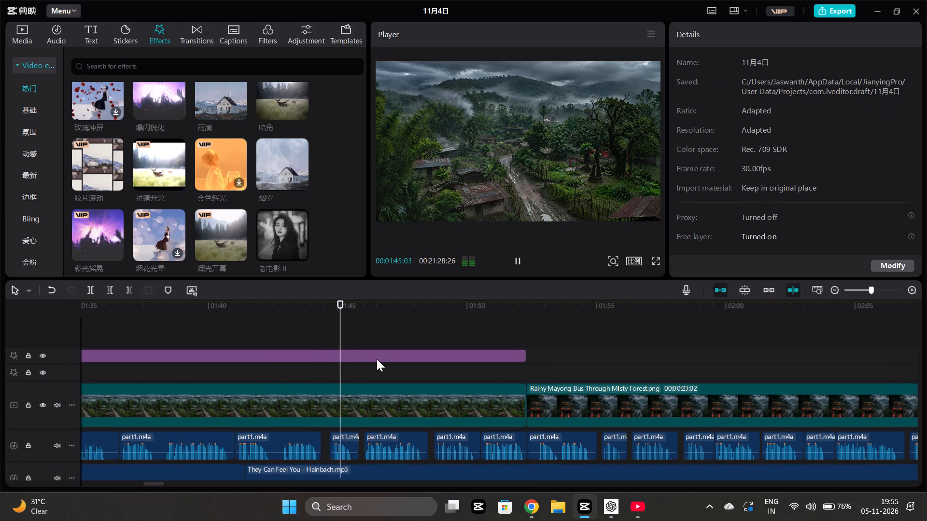
{"action": "left_click", "coordinate": [749, 103]}
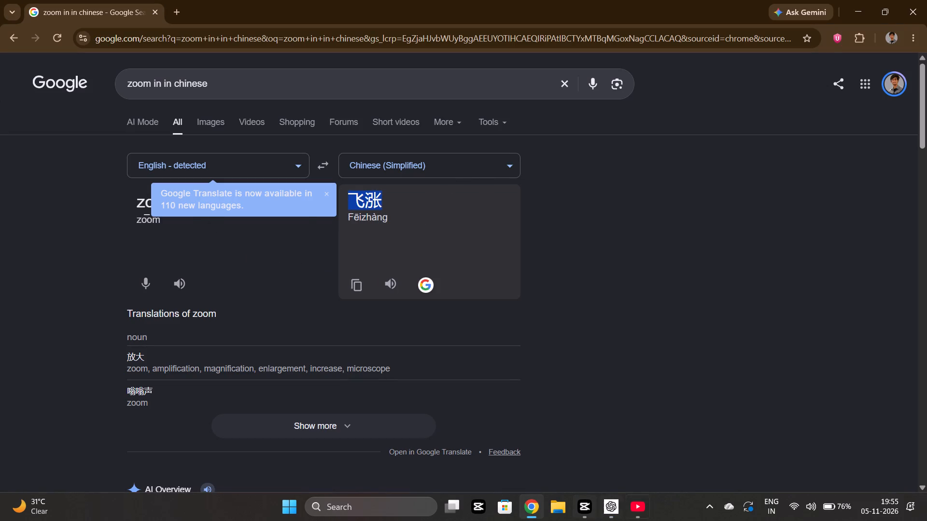
{"action": "left_click", "coordinate": [591, 507]}
{"action": "left_click", "coordinate": [152, 64]}
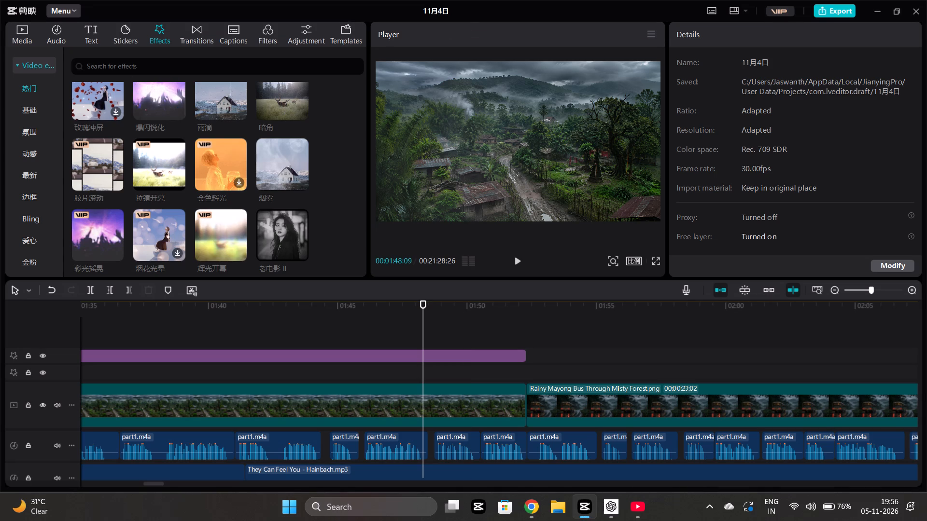
{"action": "key", "text": "ctrl+v"}
{"action": "key", "text": "Return"}
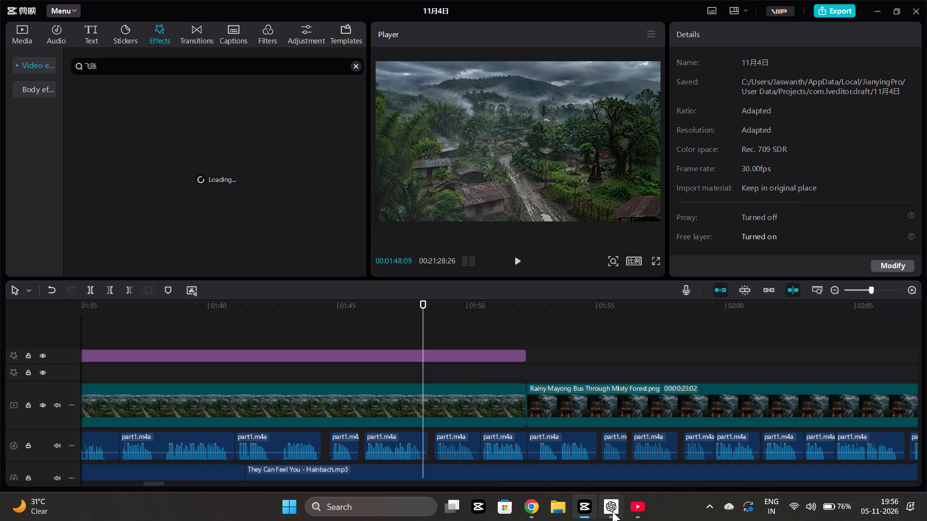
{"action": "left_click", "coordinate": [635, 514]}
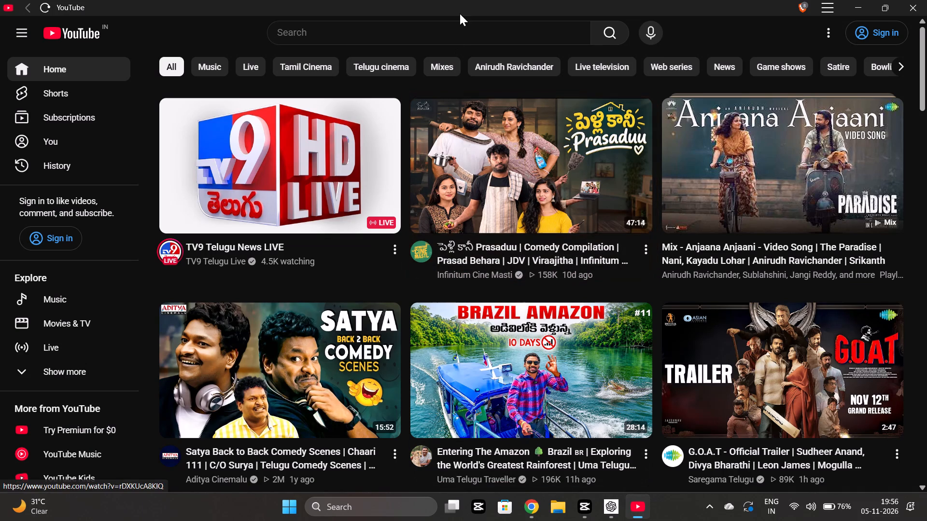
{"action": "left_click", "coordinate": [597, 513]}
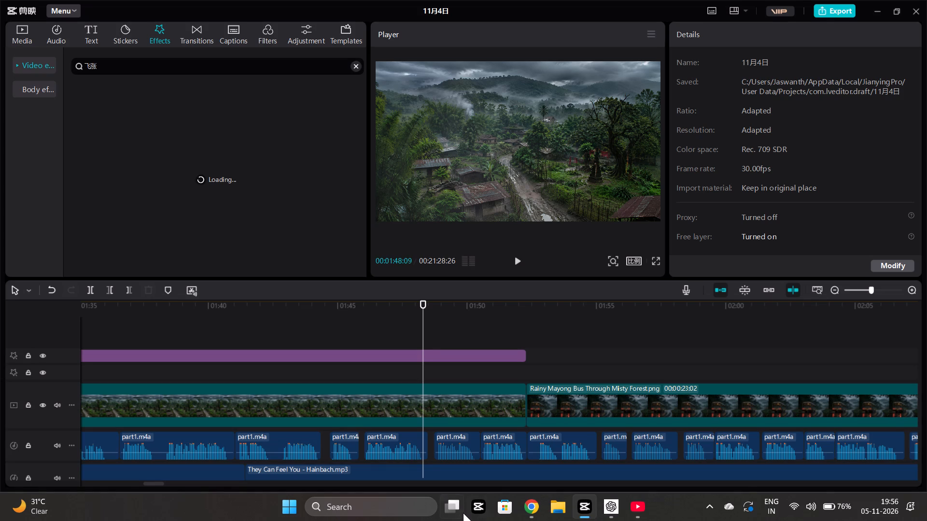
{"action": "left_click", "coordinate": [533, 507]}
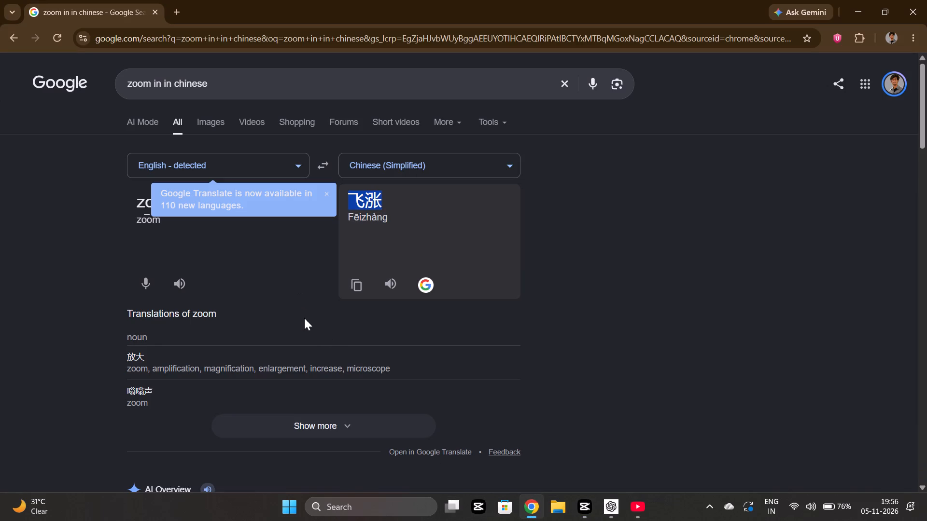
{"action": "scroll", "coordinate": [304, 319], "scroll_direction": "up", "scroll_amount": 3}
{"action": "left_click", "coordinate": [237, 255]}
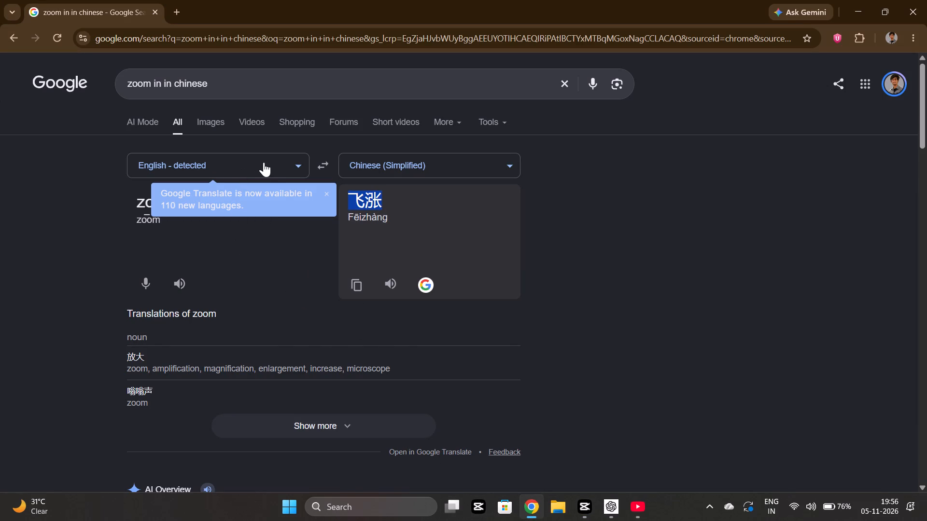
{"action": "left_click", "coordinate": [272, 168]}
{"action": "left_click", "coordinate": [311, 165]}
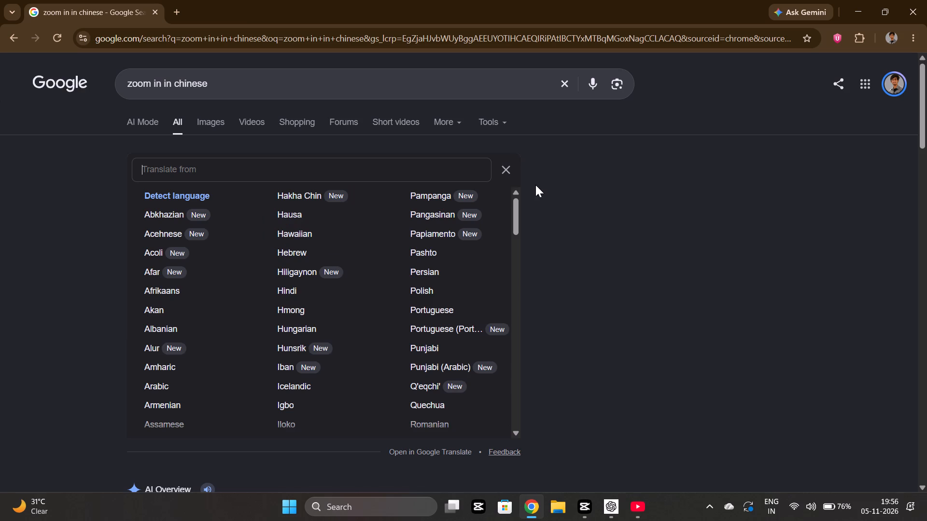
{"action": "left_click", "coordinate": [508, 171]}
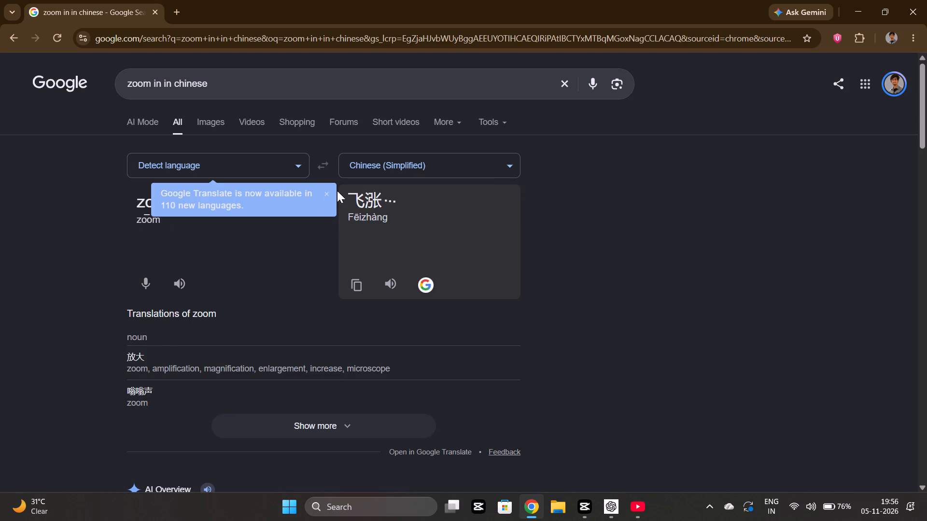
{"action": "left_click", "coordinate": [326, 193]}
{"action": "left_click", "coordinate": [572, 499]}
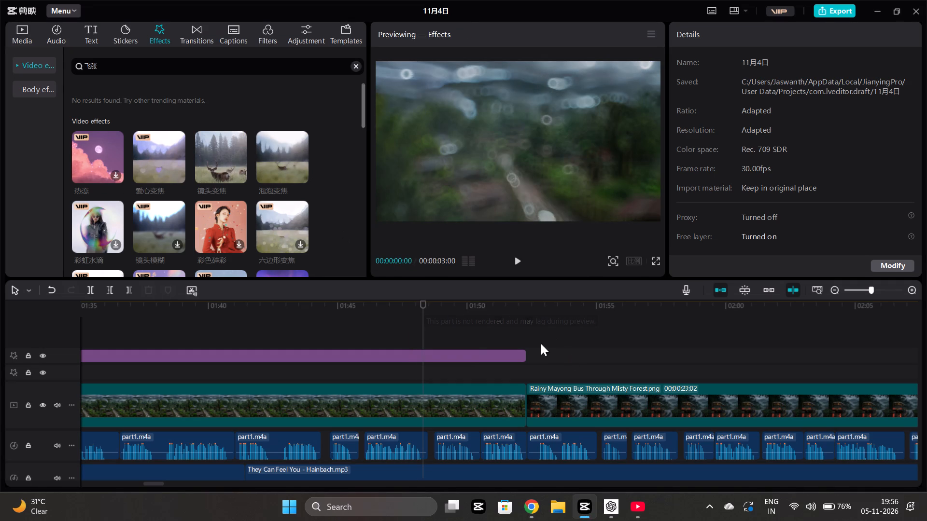
Add the 镜头变焦 effect at the start of the Rainy Mayong Bus clip, at about 01:52.
{"action": "left_click", "coordinate": [525, 344]}
{"action": "key", "text": "space"}
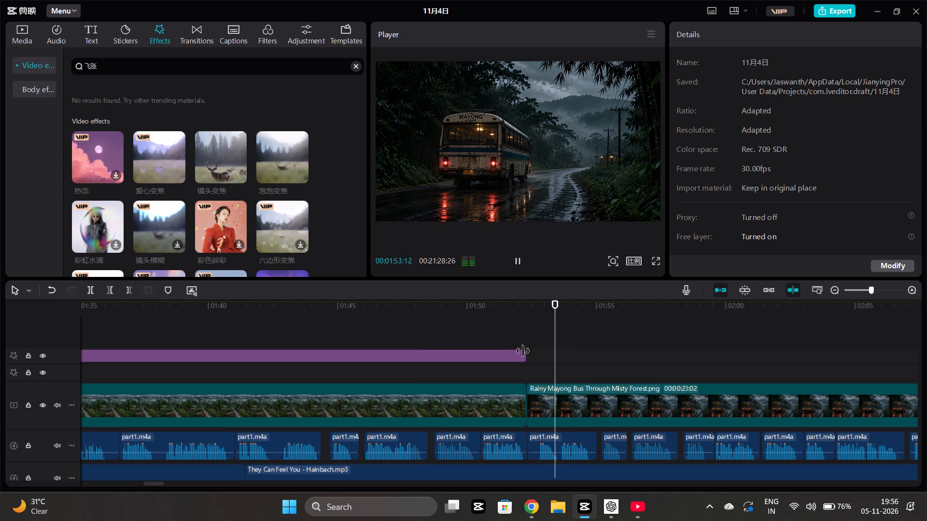
{"action": "left_click", "coordinate": [523, 351]}
{"action": "left_click", "coordinate": [525, 340]}
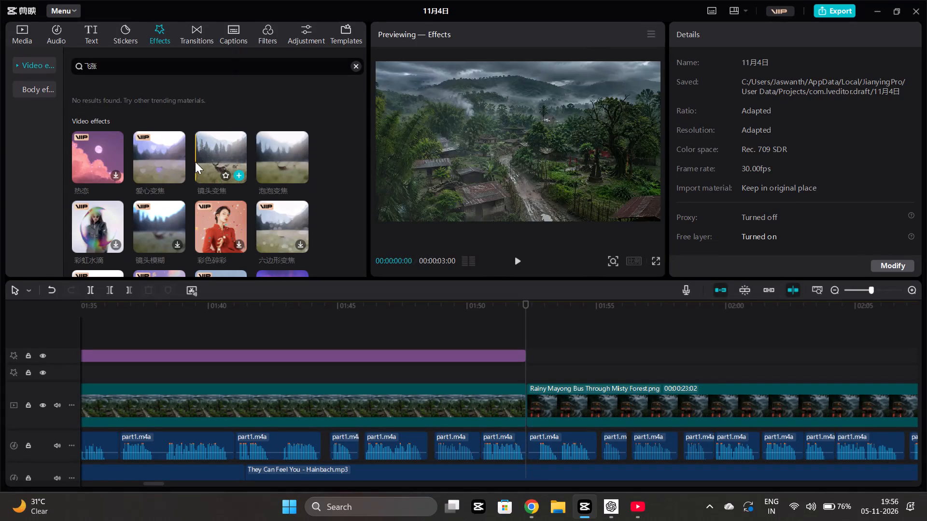
{"action": "left_click", "coordinate": [239, 176]}
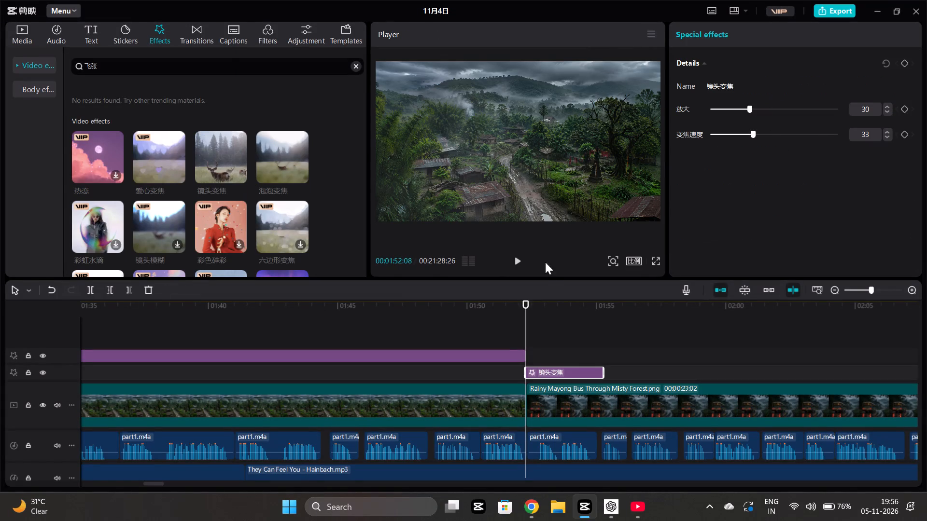
Set the 镜头变焦 effect's 放大 to 7 and 变焦速度 to 10, and play it back from about 01:52.
{"action": "left_click", "coordinate": [541, 349]}
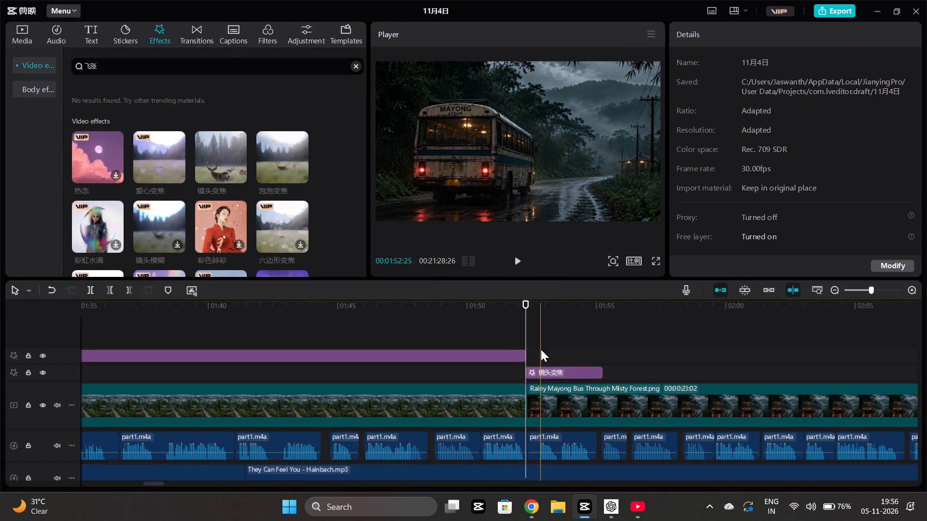
{"action": "left_click", "coordinate": [553, 373]}
{"action": "left_click", "coordinate": [721, 110]}
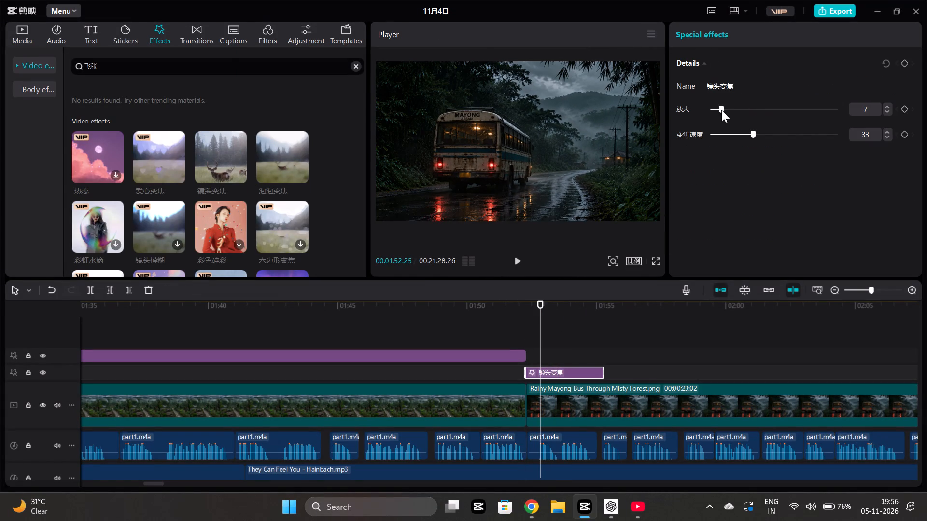
{"action": "left_click", "coordinate": [726, 135]}
{"action": "left_click", "coordinate": [524, 342]}
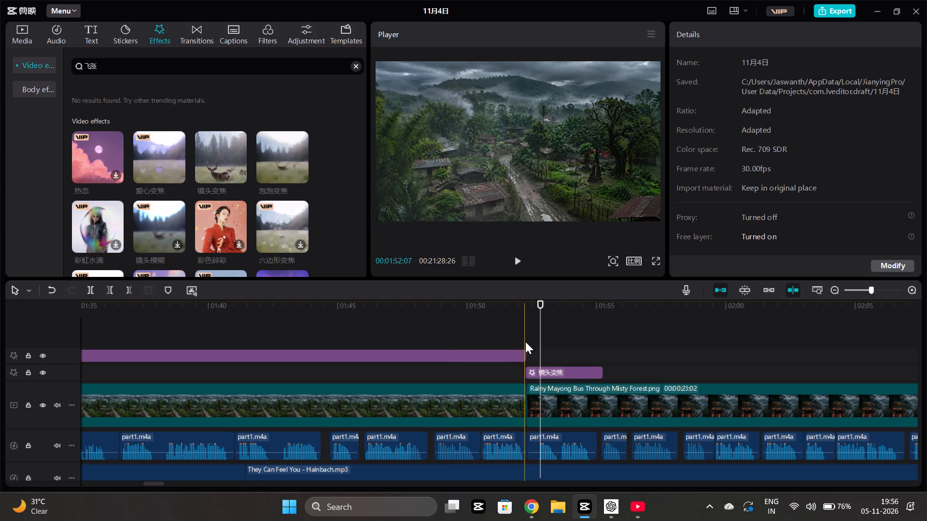
{"action": "key", "text": "space"}
{"action": "scroll", "coordinate": [525, 342], "scroll_direction": "left", "scroll_amount": 1}
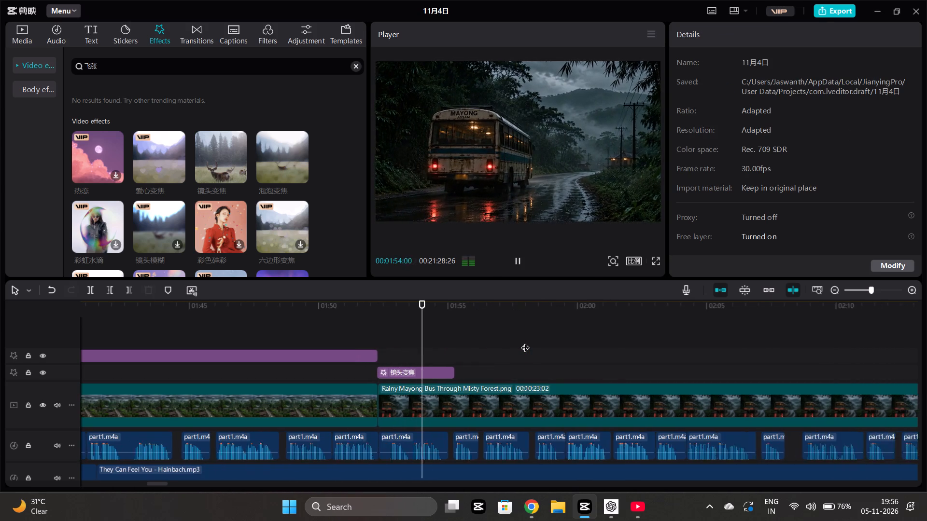
{"action": "scroll", "coordinate": [525, 342], "scroll_direction": "left", "scroll_amount": 1}
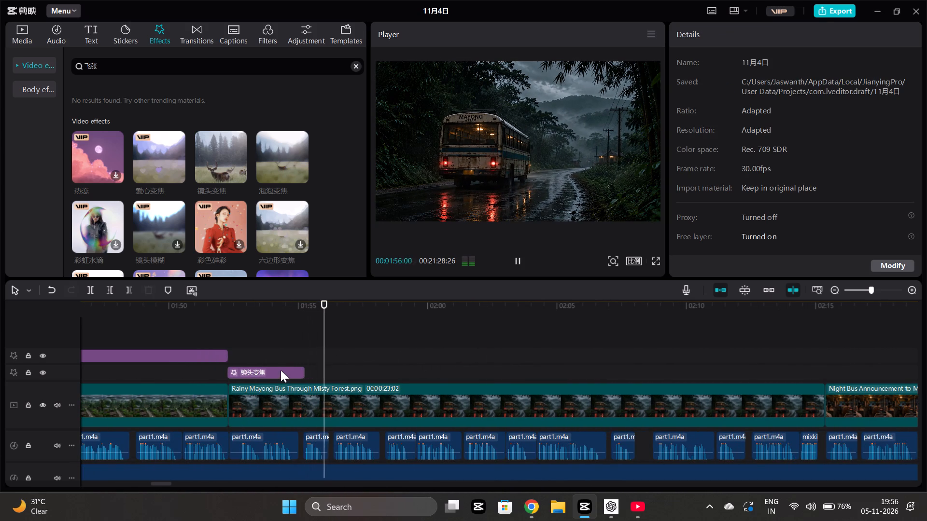
Extend the 镜头变焦 effect to about 02:01 and play back its end and its start.
{"action": "left_click", "coordinate": [281, 370]}
{"action": "left_click_drag", "start_coordinate": [306, 370], "coordinate": [475, 369]}
{"action": "left_click", "coordinate": [435, 334]}
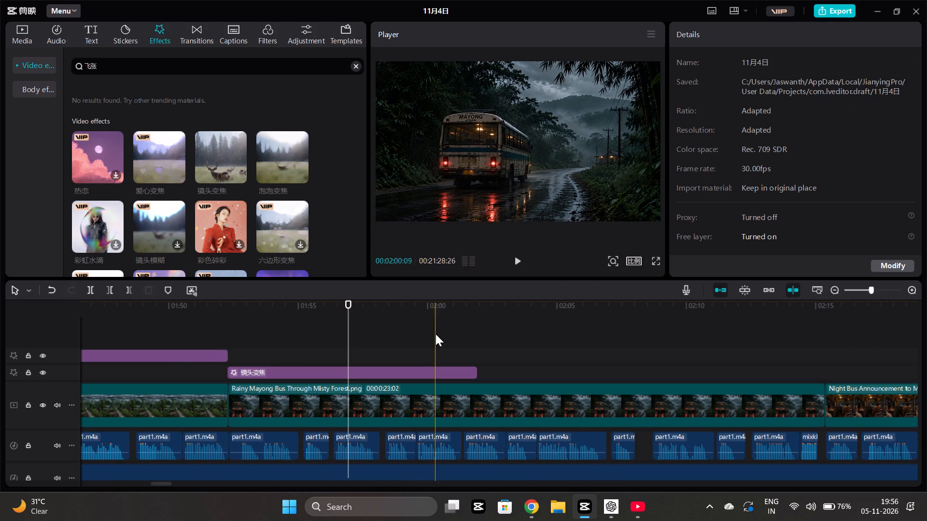
{"action": "key", "text": "space"}
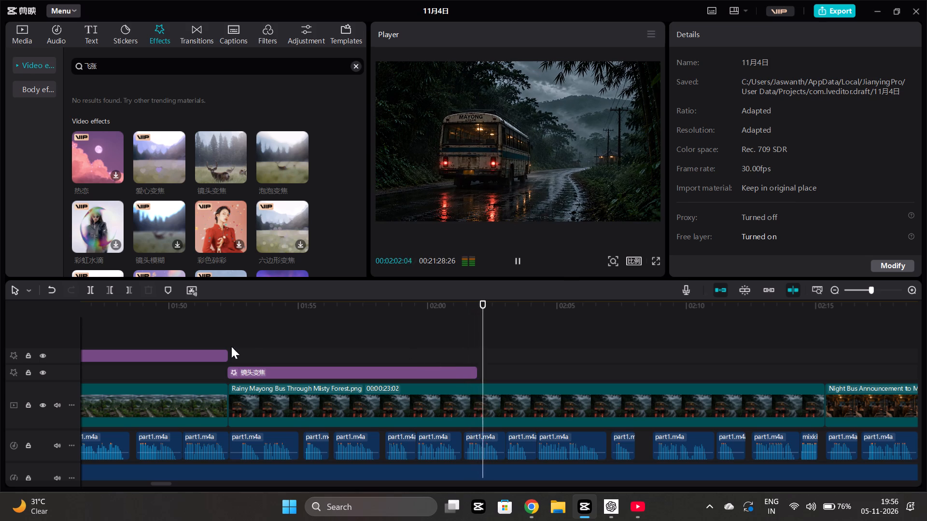
{"action": "left_click", "coordinate": [229, 344]}
{"action": "key", "text": "space"}
Split the Rainy Mayong Bus clip at about 02:02 and paste a copy of the 镜头变焦 effect near the split.
{"action": "left_click", "coordinate": [414, 369]}
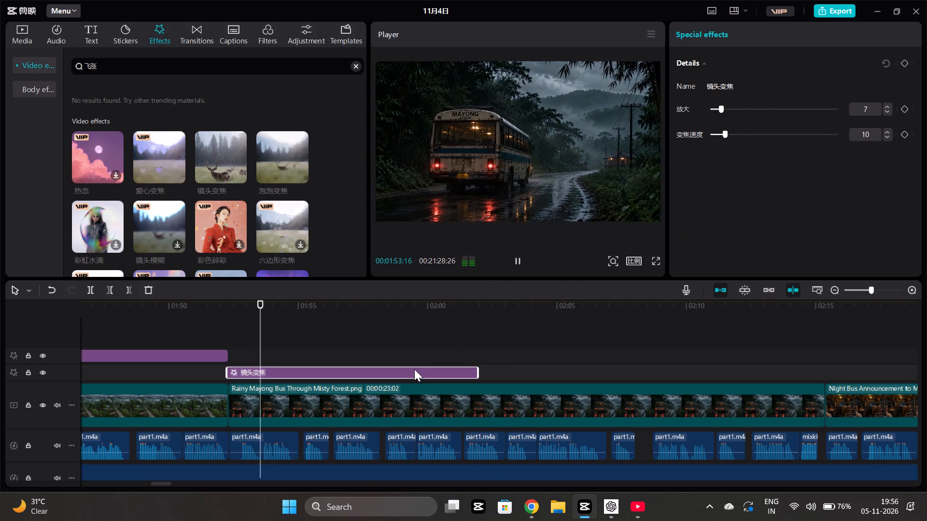
{"action": "key", "text": "ctrl+c"}
{"action": "left_click", "coordinate": [493, 361]}
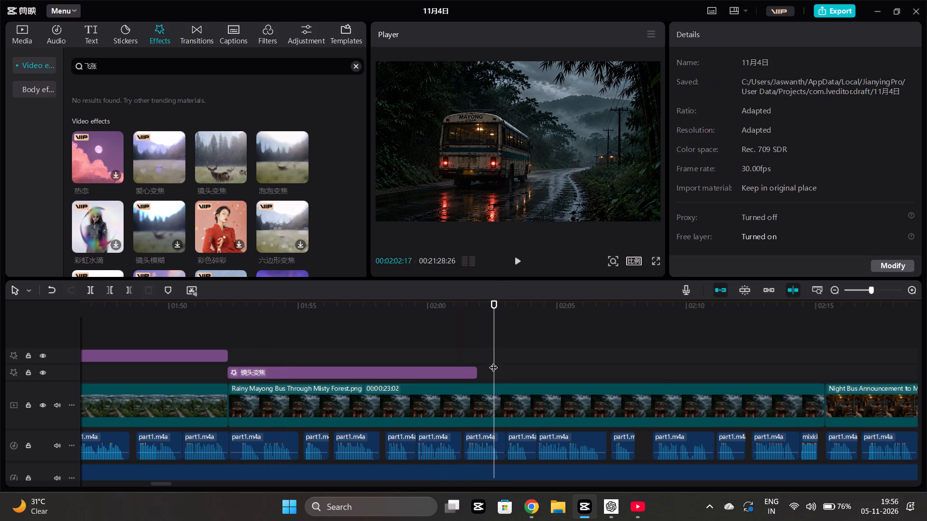
{"action": "key", "text": "ctrl+b"}
{"action": "key", "text": "ctrl+v"}
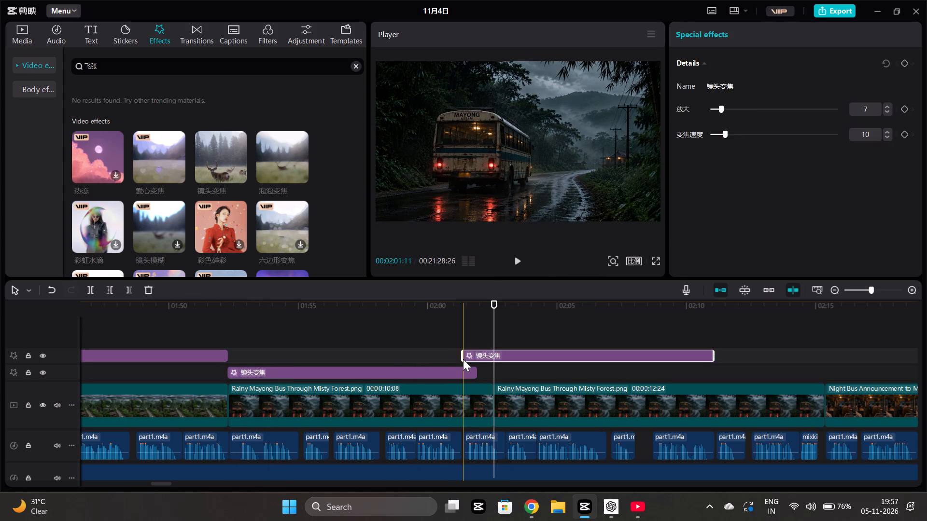
Move the copied 镜头变焦 effect onto the first one's track, starting just after the split at about 02:02, and play it back.
{"action": "left_click", "coordinate": [446, 344]}
{"action": "key", "text": "space"}
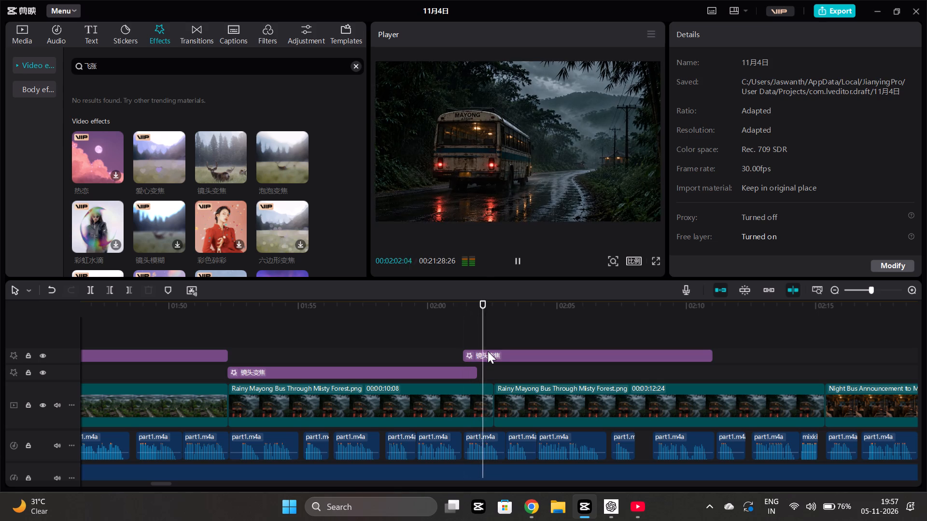
{"action": "left_click_drag", "start_coordinate": [502, 352], "coordinate": [535, 362]}
{"action": "left_click", "coordinate": [484, 335]}
{"action": "key", "text": "space"}
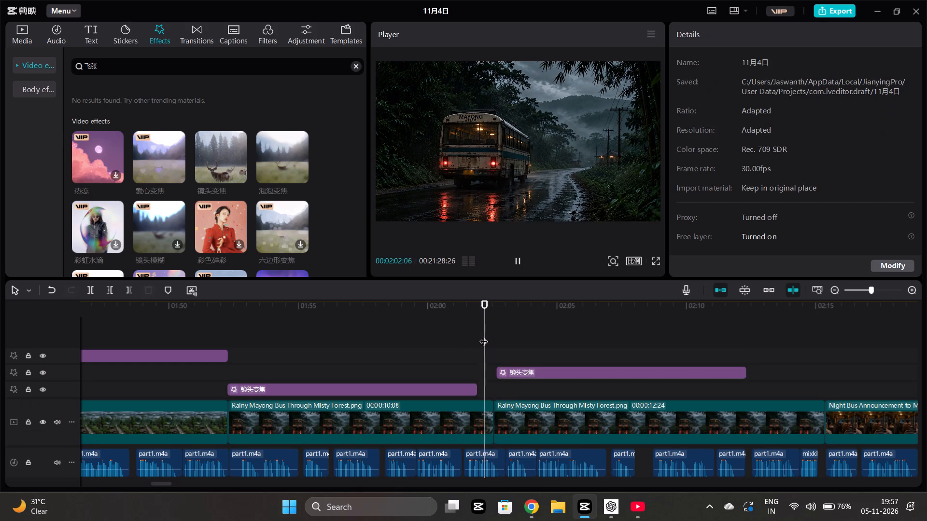
{"action": "scroll", "coordinate": [526, 366], "scroll_direction": "down", "scroll_amount": 3}
{"action": "left_click_drag", "start_coordinate": [535, 329], "coordinate": [539, 345]}
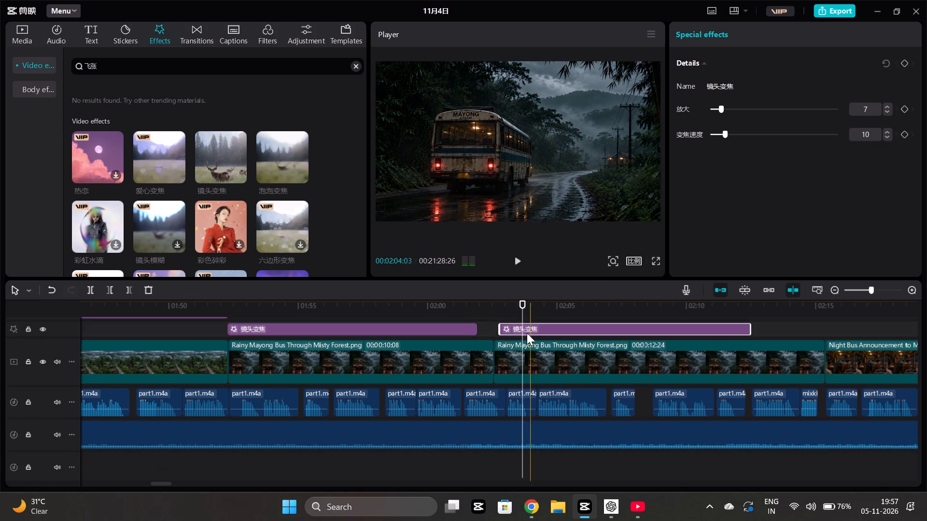
{"action": "left_click", "coordinate": [497, 323]}
{"action": "key", "text": "space"}
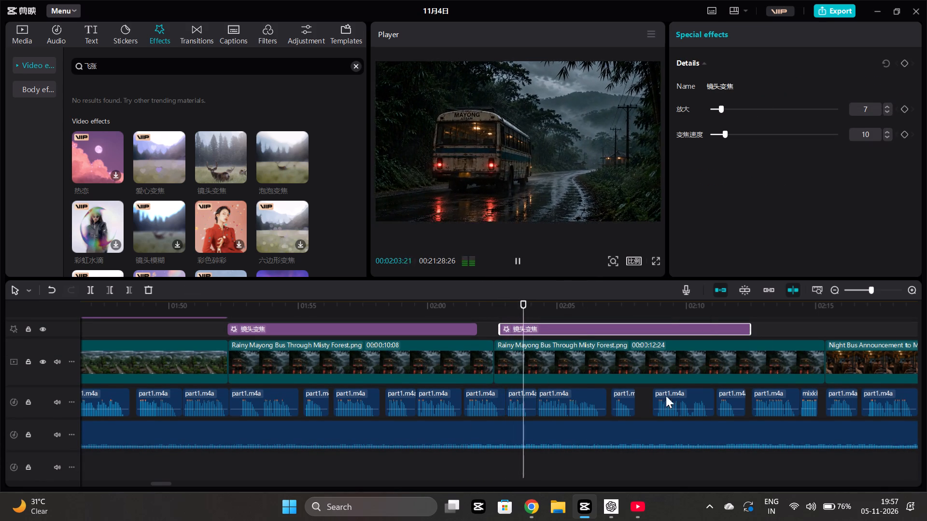
Extend the copied 镜头变焦 effect to the end of the second Rainy Mayong Bus clip at about 02:15.
{"action": "scroll", "coordinate": [678, 407], "scroll_direction": "up", "scroll_amount": 2}
{"action": "scroll", "coordinate": [678, 407], "scroll_direction": "left", "scroll_amount": 1}
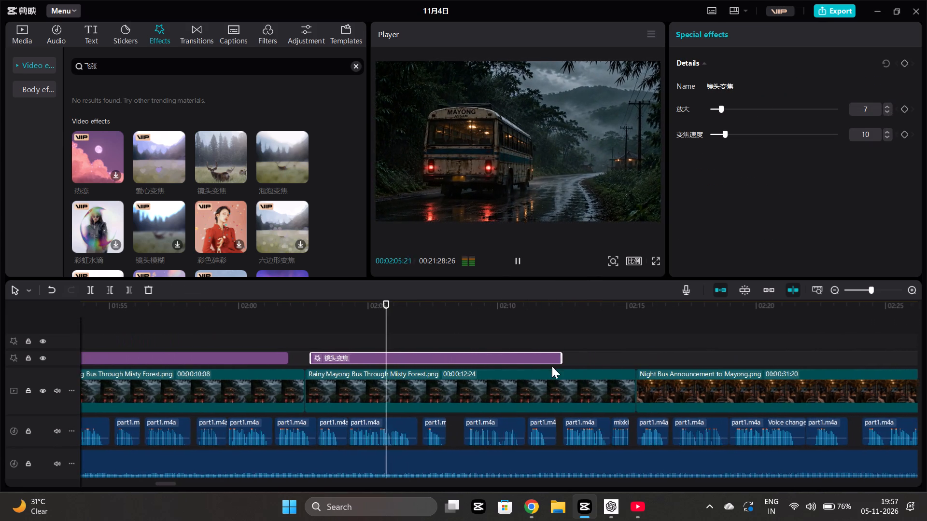
{"action": "scroll", "coordinate": [552, 366], "scroll_direction": "left", "scroll_amount": 1}
{"action": "left_click_drag", "start_coordinate": [558, 359], "coordinate": [618, 353]}
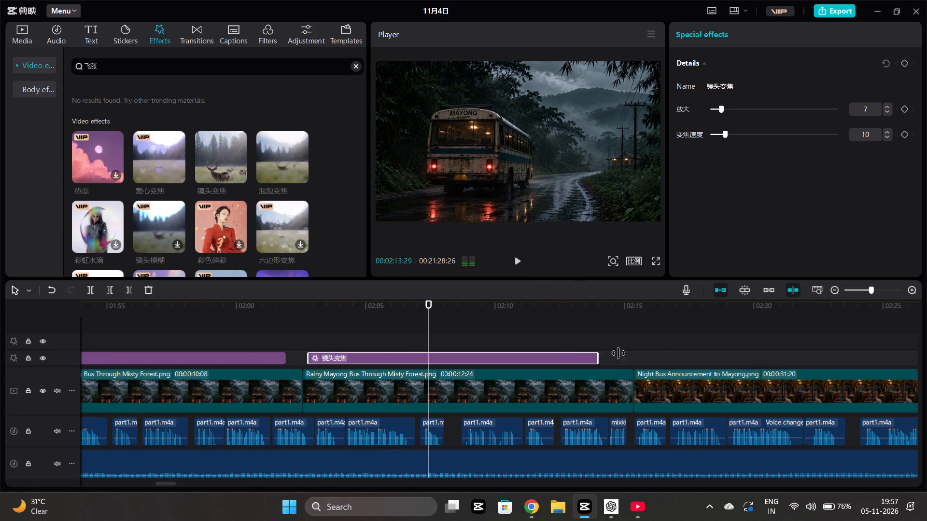
{"action": "left_click_drag", "start_coordinate": [618, 353], "coordinate": [633, 355]}
{"action": "left_click", "coordinate": [633, 344]}
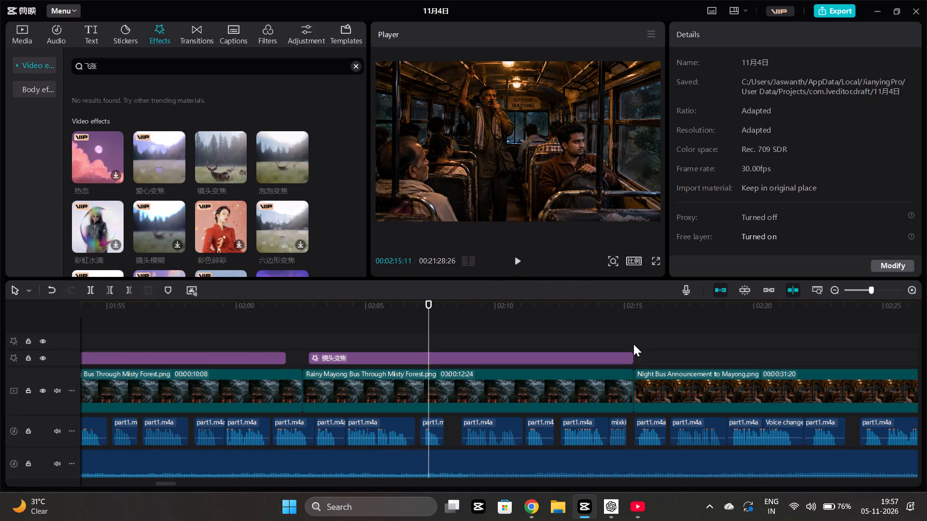
Find the 轻微抖动 effect among the popular effects, add it where the Night Bus Announcement clip starts, and extend it to about 02:24.
{"action": "scroll", "coordinate": [169, 221], "scroll_direction": "down", "scroll_amount": 1}
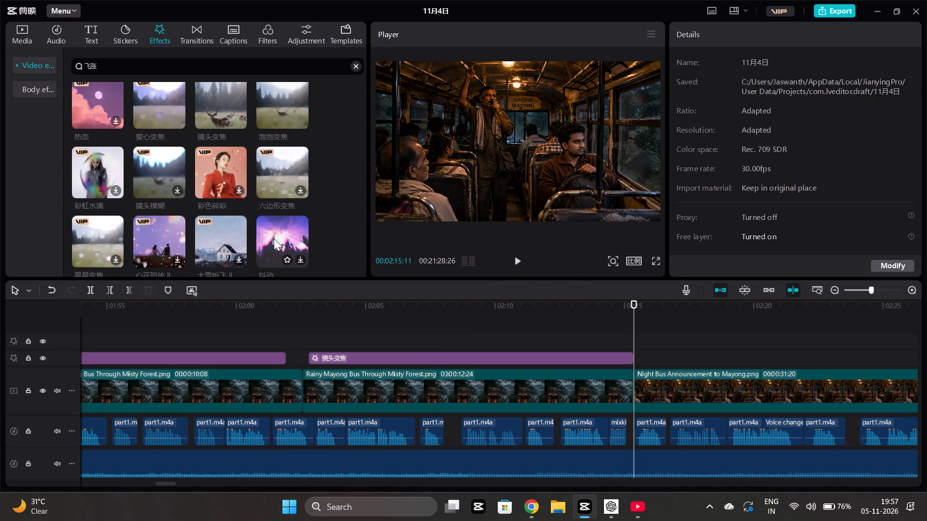
{"action": "scroll", "coordinate": [112, 211], "scroll_direction": "down", "scroll_amount": 1}
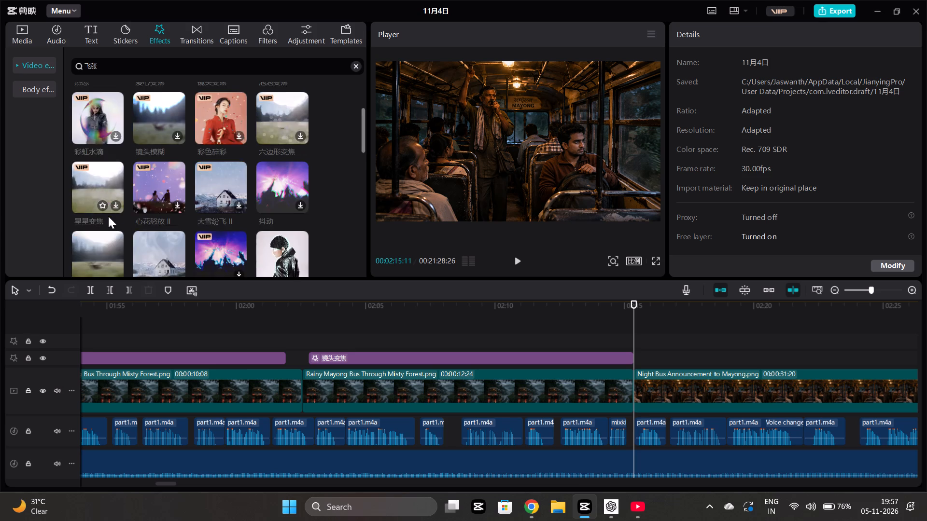
{"action": "scroll", "coordinate": [108, 216], "scroll_direction": "down", "scroll_amount": 1}
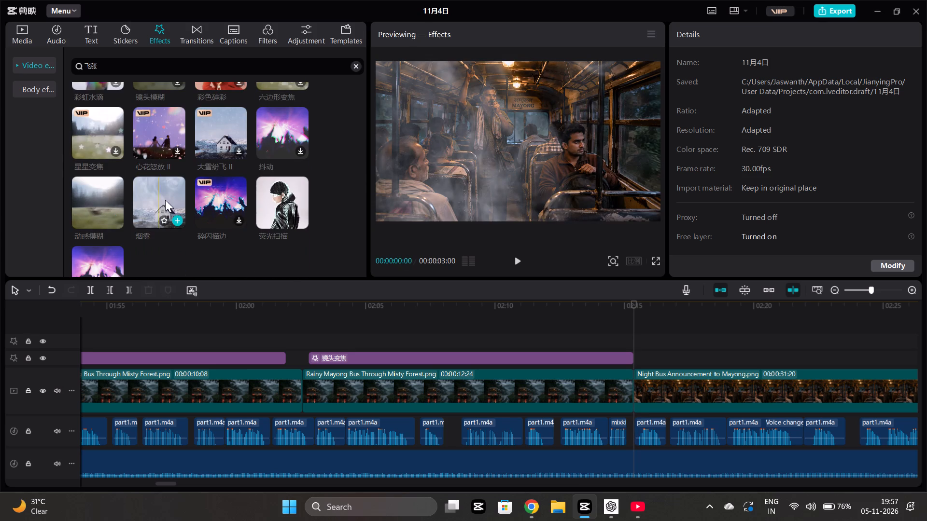
{"action": "scroll", "coordinate": [212, 203], "scroll_direction": "down", "scroll_amount": 4}
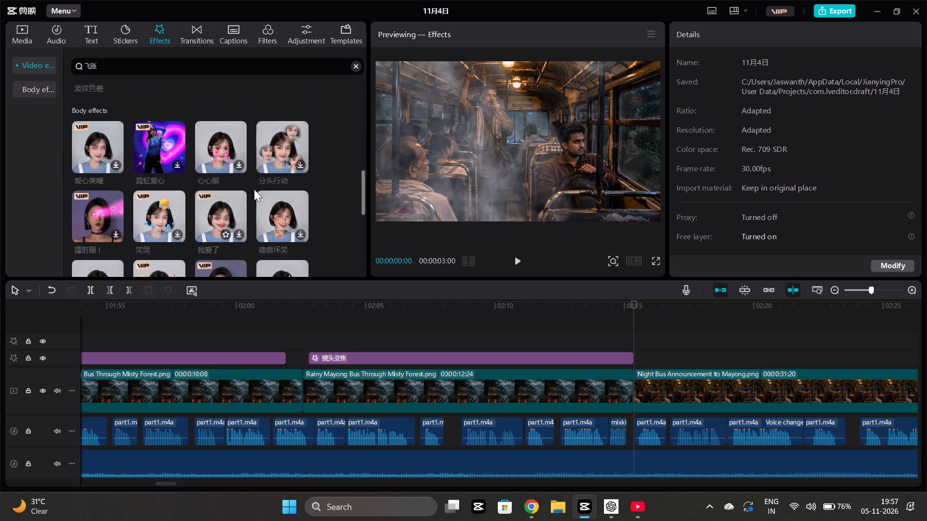
{"action": "scroll", "coordinate": [259, 174], "scroll_direction": "up", "scroll_amount": 14}
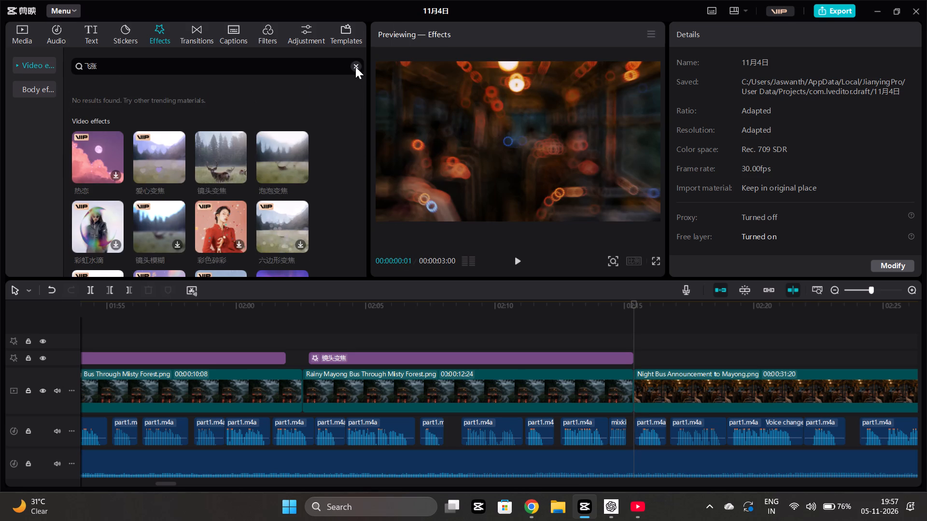
{"action": "left_click", "coordinate": [355, 67]}
{"action": "scroll", "coordinate": [169, 216], "scroll_direction": "down", "scroll_amount": 6}
{"action": "scroll", "coordinate": [182, 126], "scroll_direction": "down", "scroll_amount": 1}
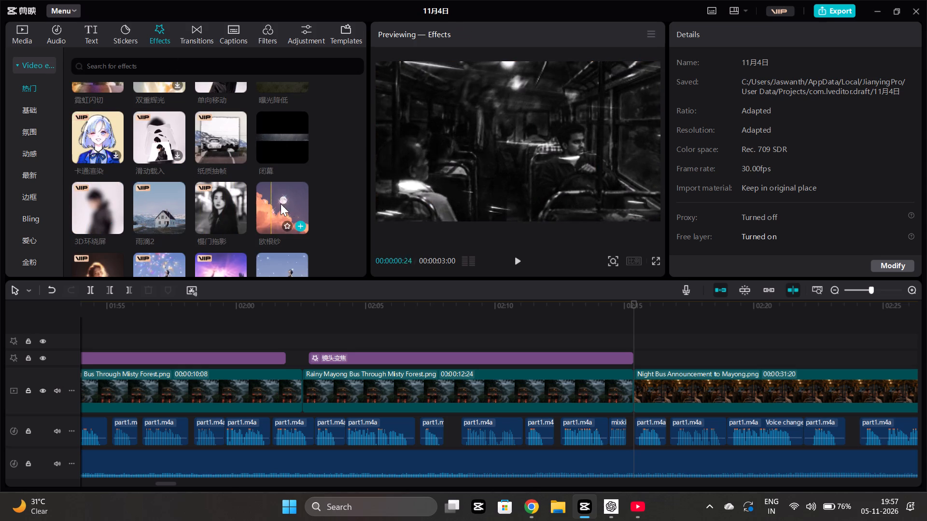
{"action": "scroll", "coordinate": [248, 203], "scroll_direction": "down", "scroll_amount": 1}
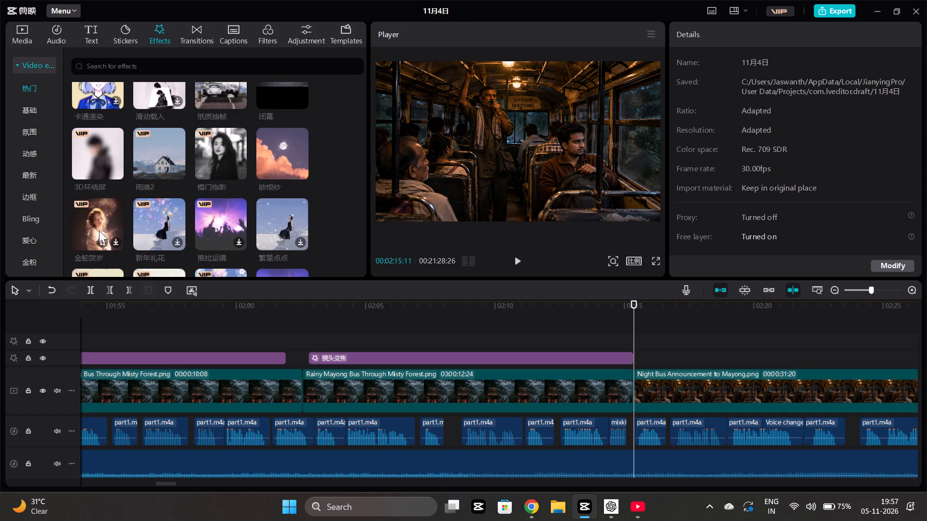
{"action": "scroll", "coordinate": [105, 230], "scroll_direction": "down", "scroll_amount": 2}
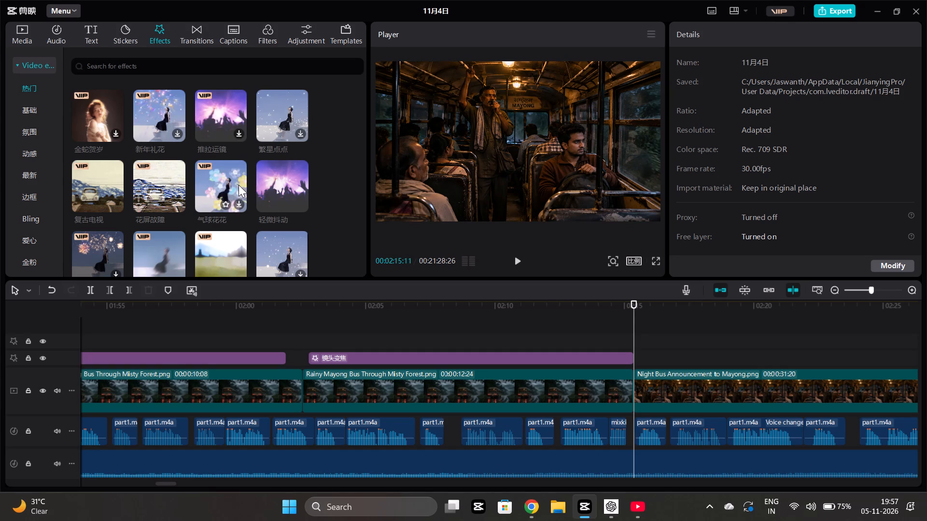
{"action": "left_click", "coordinate": [304, 202]}
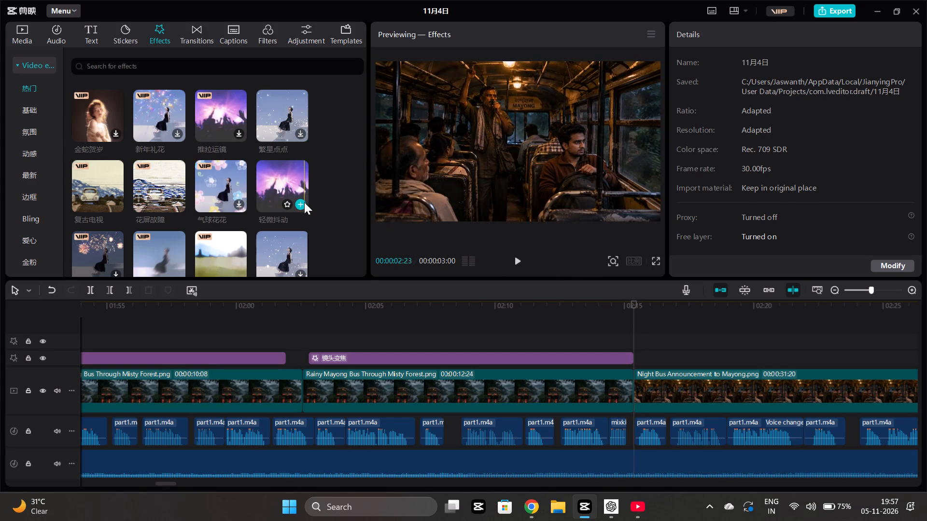
{"action": "scroll", "coordinate": [667, 337], "scroll_direction": "left", "scroll_amount": 1}
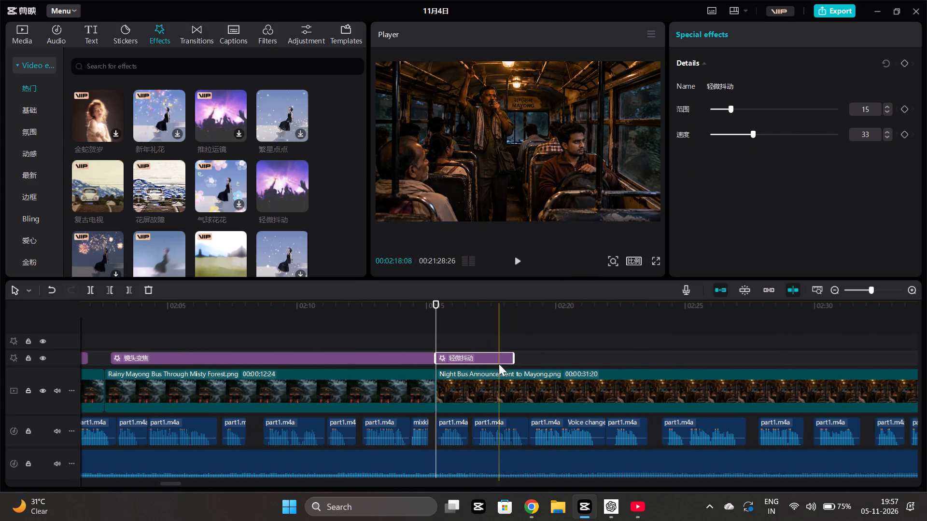
{"action": "left_click_drag", "start_coordinate": [513, 356], "coordinate": [651, 355]}
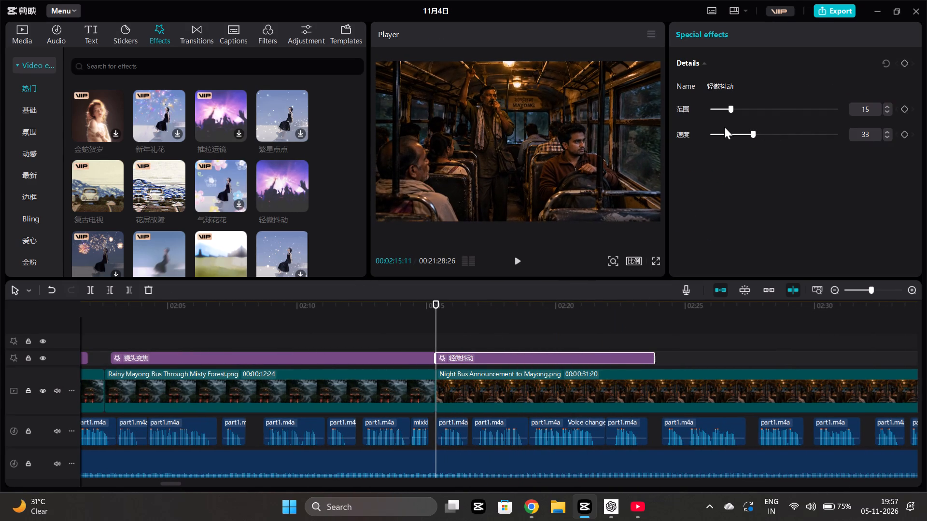
Set the 轻微抖动 effect's 范围 to 5 and its 速度 to 3, playing the scene back.
{"action": "left_click", "coordinate": [726, 131]}
{"action": "left_click", "coordinate": [718, 107]}
{"action": "left_click", "coordinate": [479, 341]}
{"action": "key", "text": "space"}
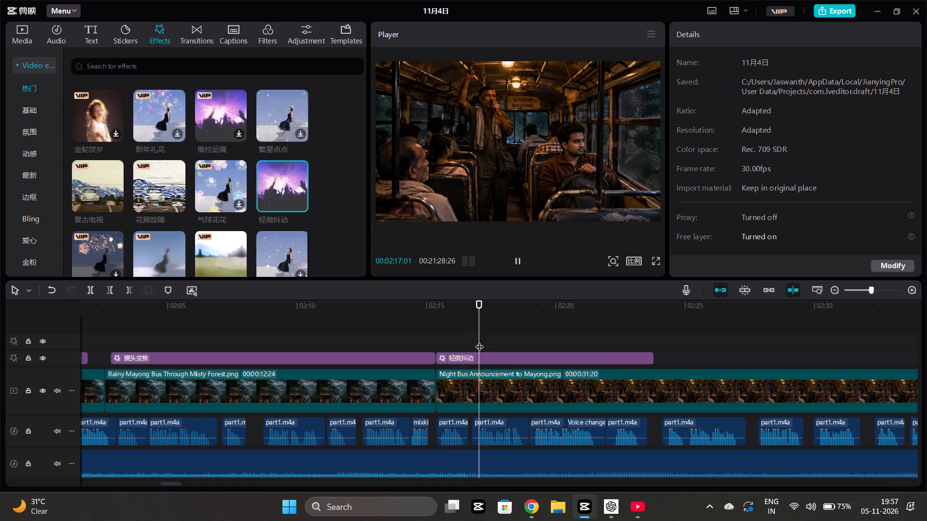
{"action": "left_click", "coordinate": [564, 359]}
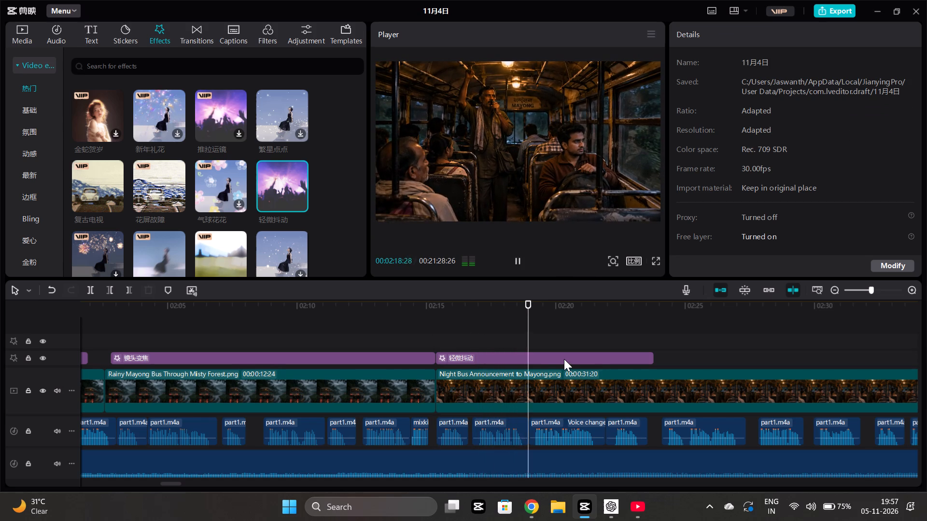
{"action": "left_click", "coordinate": [716, 136]}
{"action": "left_click", "coordinate": [522, 337]}
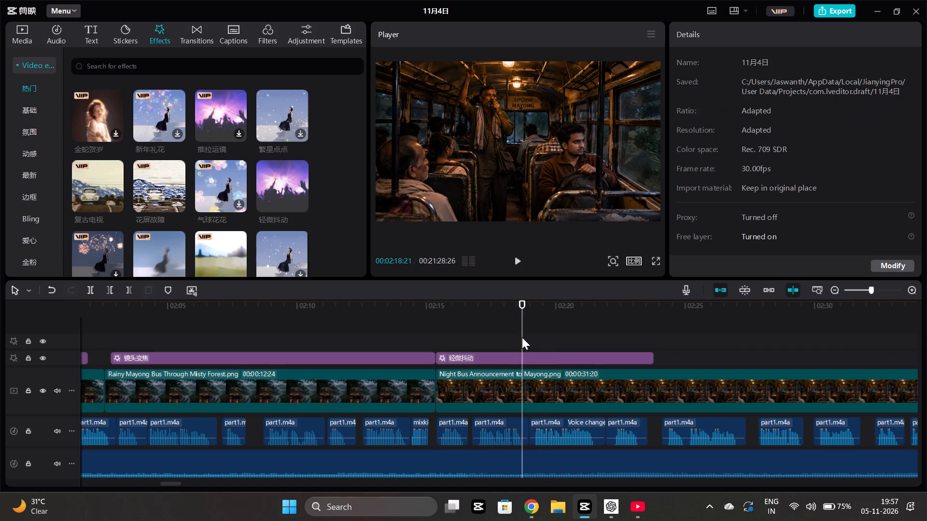
{"action": "key", "text": "space"}
Raise the 轻微抖动 effect's 速度 slightly and play the scene back past the effect's end.
{"action": "left_click", "coordinate": [578, 358]}
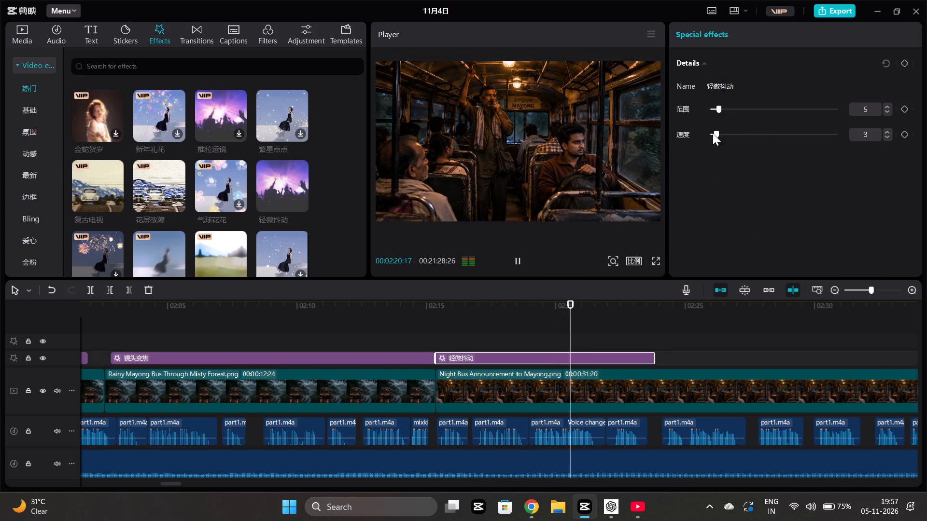
{"action": "left_click", "coordinate": [729, 132]}
{"action": "left_click", "coordinate": [563, 342]}
{"action": "key", "text": "space"}
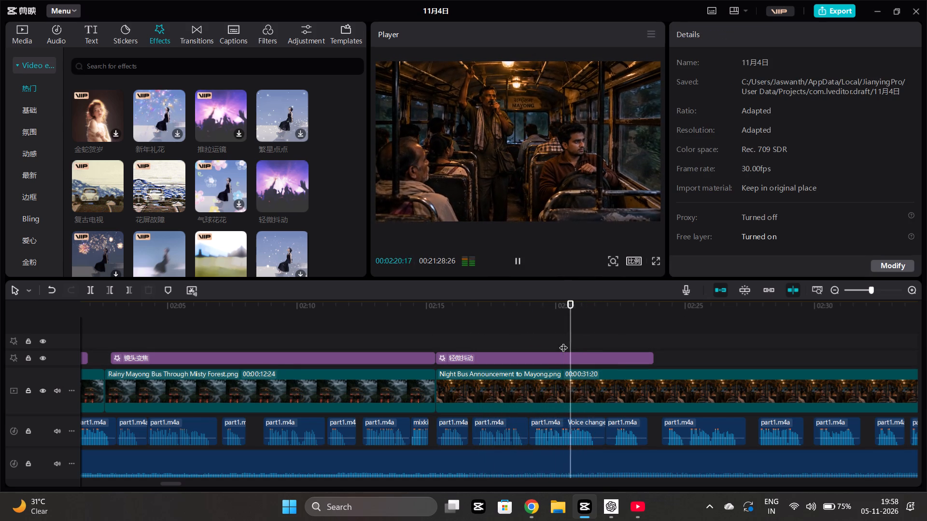
{"action": "scroll", "coordinate": [564, 344], "scroll_direction": "left", "scroll_amount": 1}
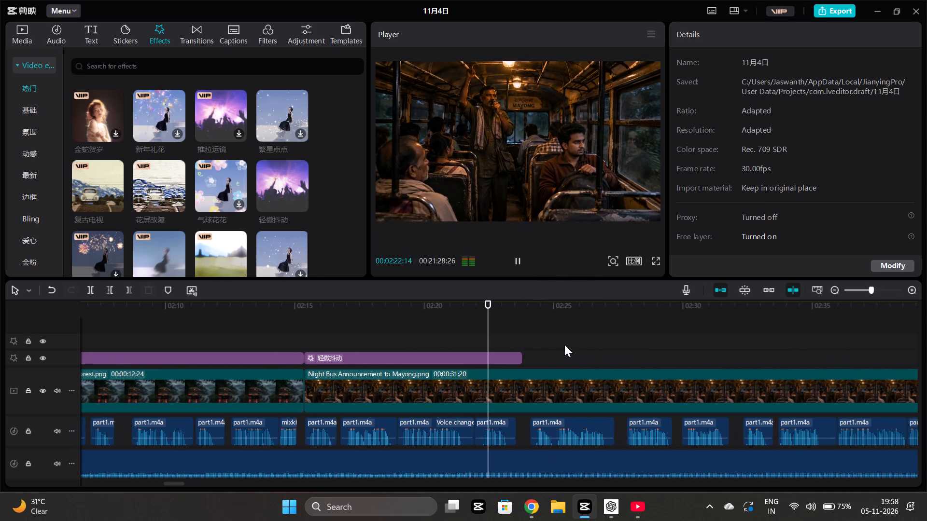
{"action": "scroll", "coordinate": [564, 344], "scroll_direction": "left", "scroll_amount": 1}
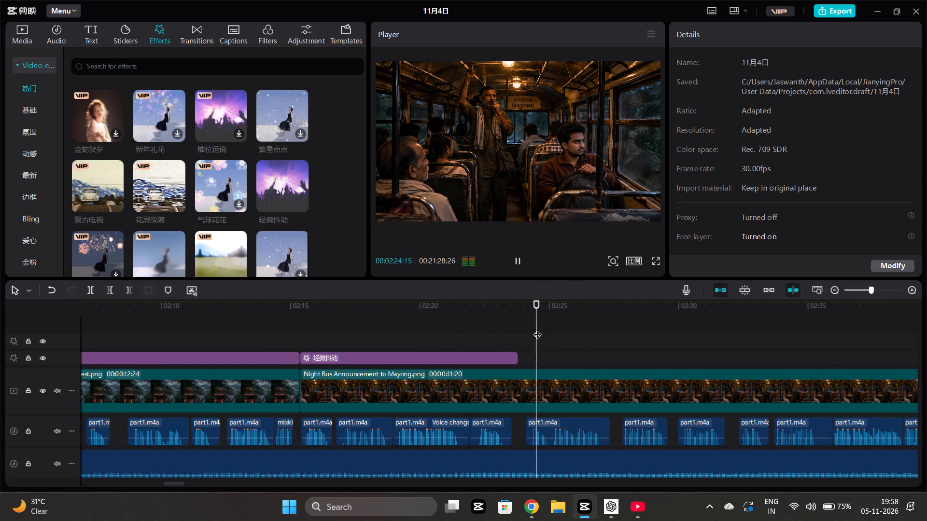
{"action": "left_click", "coordinate": [515, 339]}
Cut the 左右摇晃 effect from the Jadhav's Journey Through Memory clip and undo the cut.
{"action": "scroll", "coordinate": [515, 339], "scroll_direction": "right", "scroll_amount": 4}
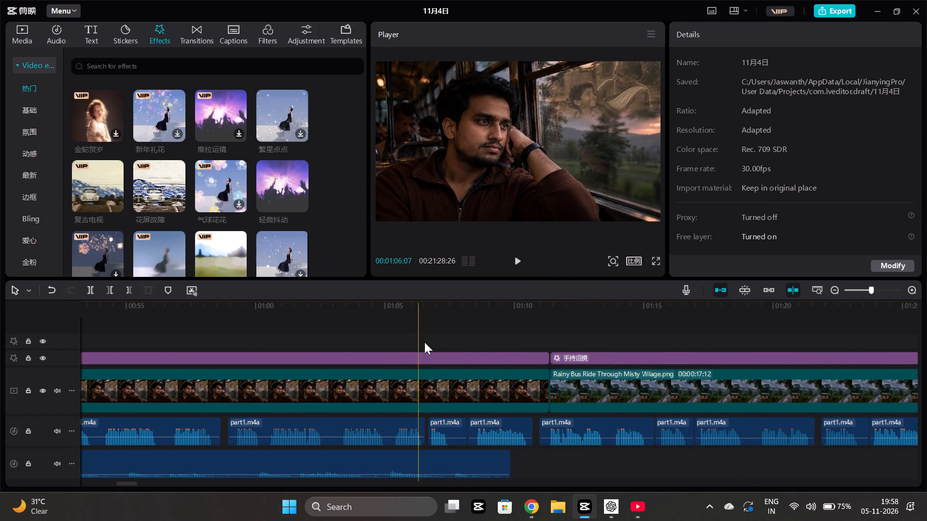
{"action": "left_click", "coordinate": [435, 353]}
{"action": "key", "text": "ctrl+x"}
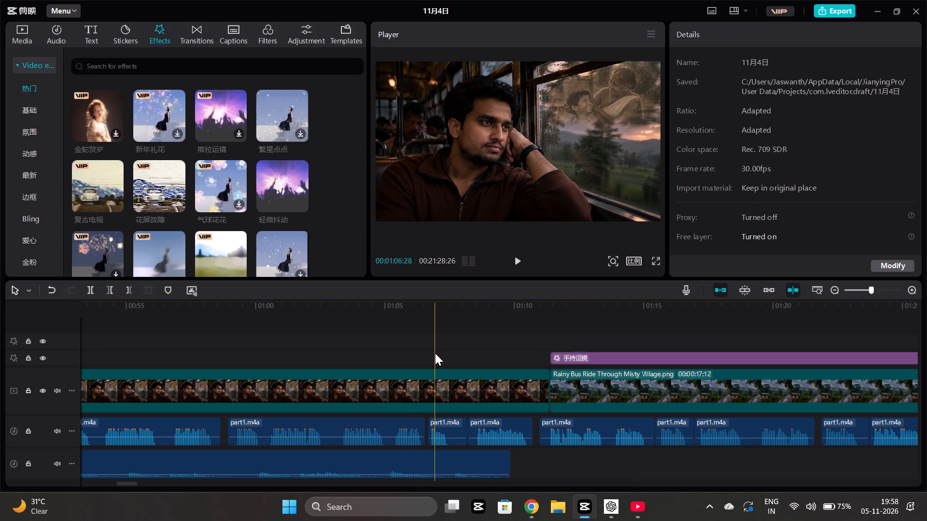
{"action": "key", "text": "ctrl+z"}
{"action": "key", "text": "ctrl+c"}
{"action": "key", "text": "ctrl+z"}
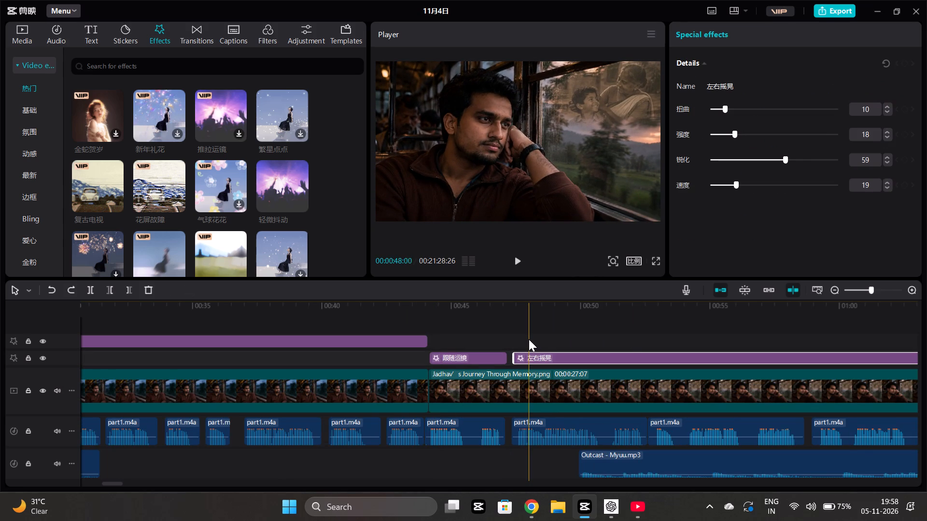
Copy the 左右摇晃 effect from the Jadhav's Journey Through Memory clip and paste it over the Night Bus Announcement clip at about 02:24.
{"action": "left_click", "coordinate": [400, 344]}
{"action": "key", "text": "space"}
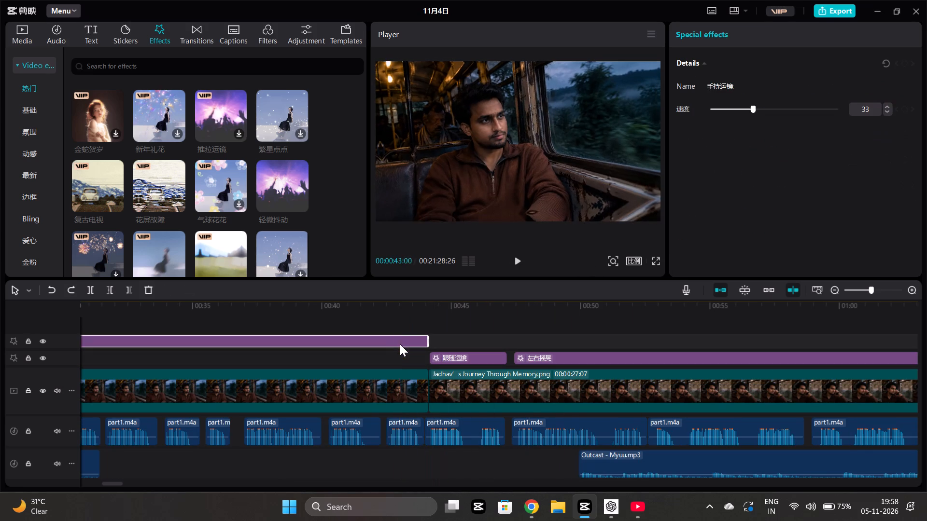
{"action": "scroll", "coordinate": [410, 338], "scroll_direction": "left", "scroll_amount": 1}
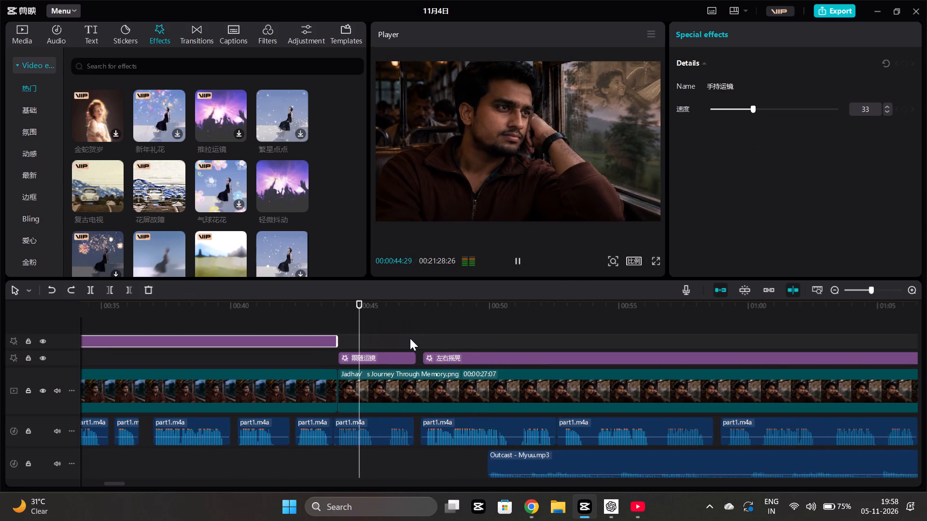
{"action": "scroll", "coordinate": [410, 338], "scroll_direction": "left", "scroll_amount": 2}
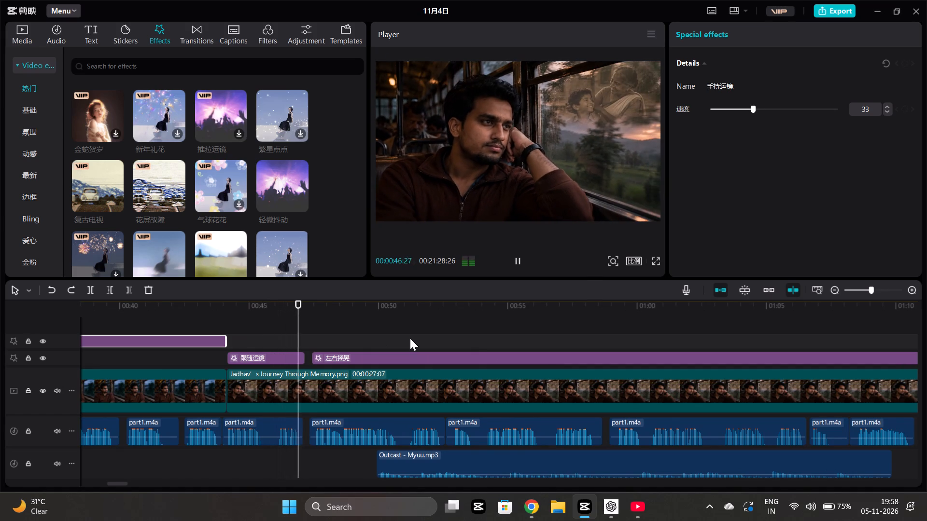
{"action": "left_click", "coordinate": [425, 352]}
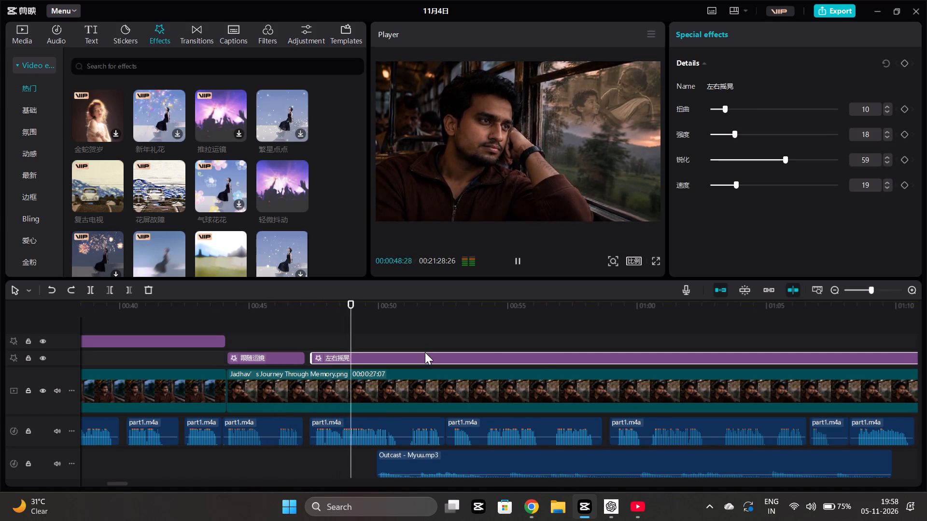
{"action": "key", "text": "ctrl+c"}
{"action": "scroll", "coordinate": [577, 381], "scroll_direction": "left", "scroll_amount": 3}
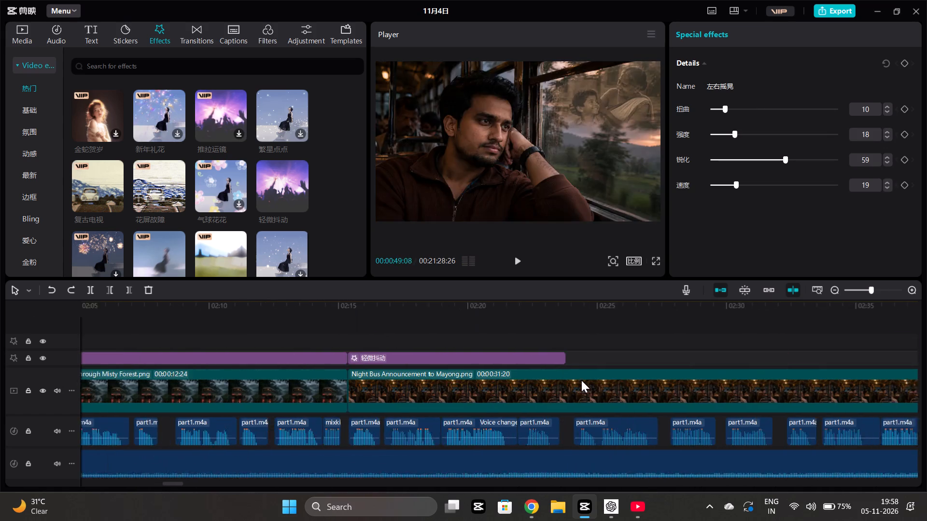
{"action": "scroll", "coordinate": [581, 380], "scroll_direction": "left", "scroll_amount": 2}
{"action": "left_click", "coordinate": [426, 343]}
{"action": "key", "text": "ctrl+v"}
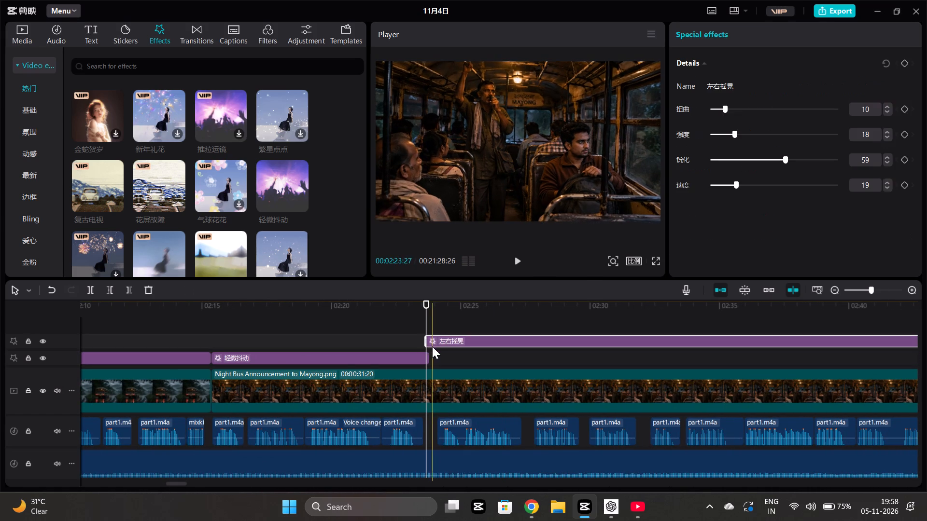
Shift the pasted 左右摇晃 effect to start just after the 轻微抖动 effect and play back its beginning.
{"action": "left_click_drag", "start_coordinate": [435, 336], "coordinate": [447, 345]}
{"action": "left_click", "coordinate": [427, 333]}
{"action": "key", "text": "space"}
{"action": "scroll", "coordinate": [453, 353], "scroll_direction": "left", "scroll_amount": 1}
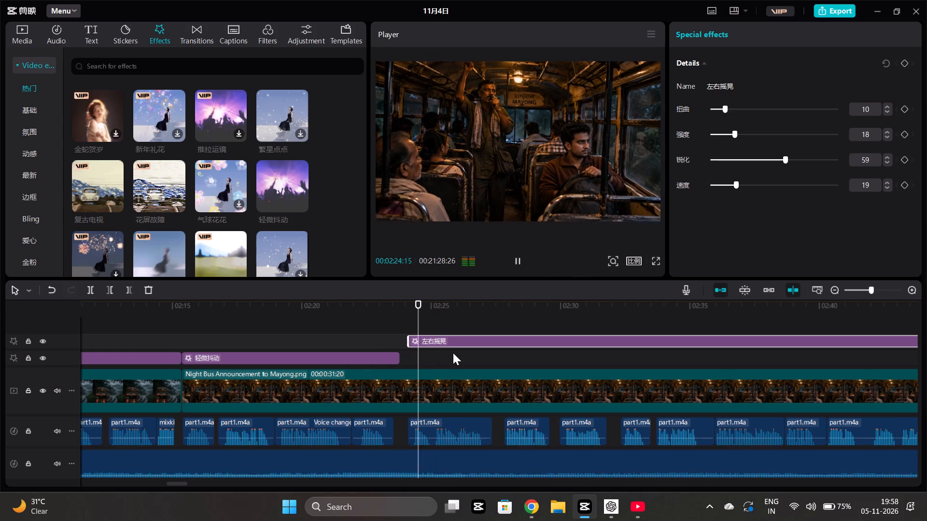
{"action": "scroll", "coordinate": [453, 353], "scroll_direction": "left", "scroll_amount": 1}
{"action": "scroll", "coordinate": [441, 344], "scroll_direction": "right", "scroll_amount": 1}
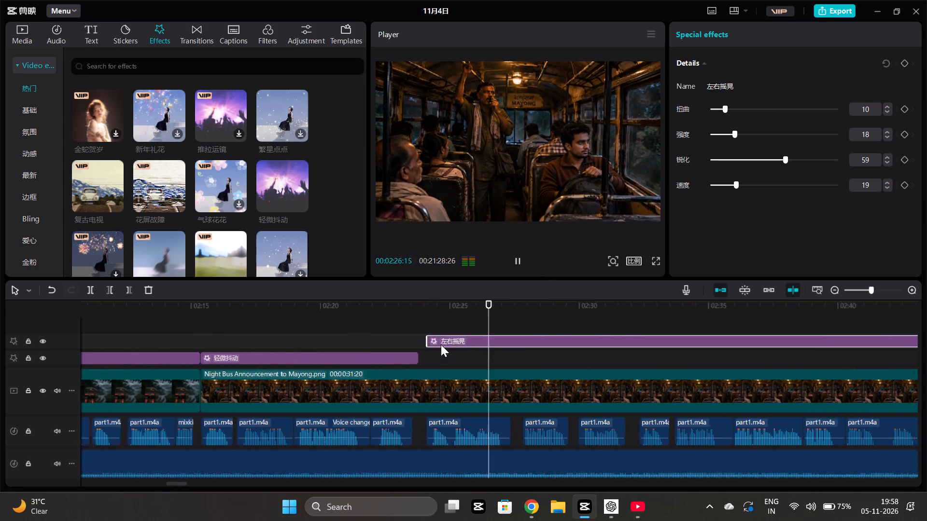
Shorten the pasted 左右摇晃 effect to end with the Night Bus Announcement clip at about 02:47 and play back the scene change.
{"action": "scroll", "coordinate": [441, 344], "scroll_direction": "right", "scroll_amount": 1}
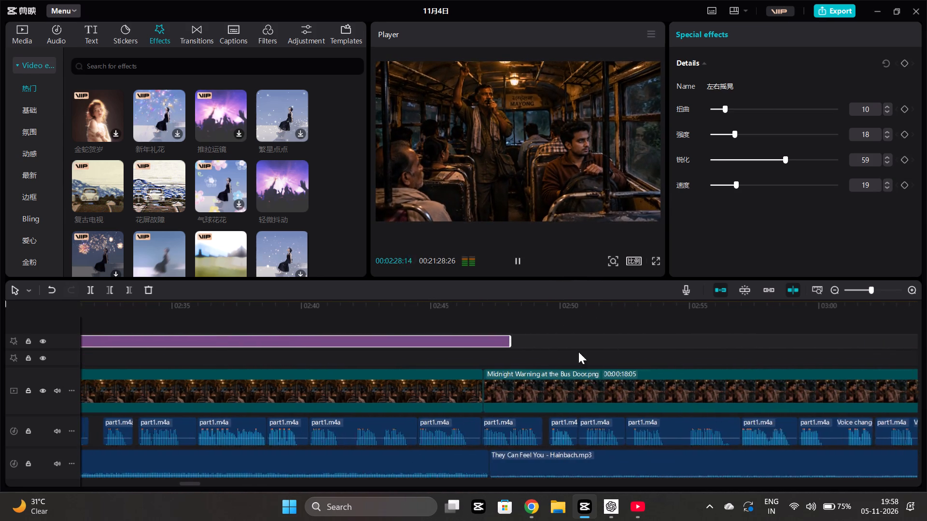
{"action": "scroll", "coordinate": [578, 352], "scroll_direction": "right", "scroll_amount": 1}
{"action": "left_click", "coordinate": [623, 339]}
{"action": "left_click_drag", "start_coordinate": [649, 341], "coordinate": [630, 337]}
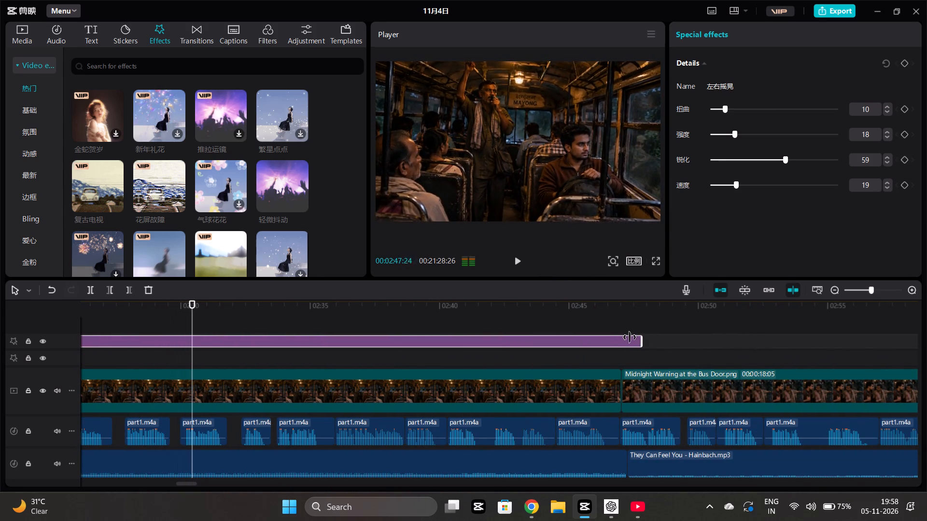
{"action": "left_click_drag", "start_coordinate": [630, 337], "coordinate": [618, 335]}
{"action": "left_click", "coordinate": [610, 365]}
{"action": "key", "text": "space"}
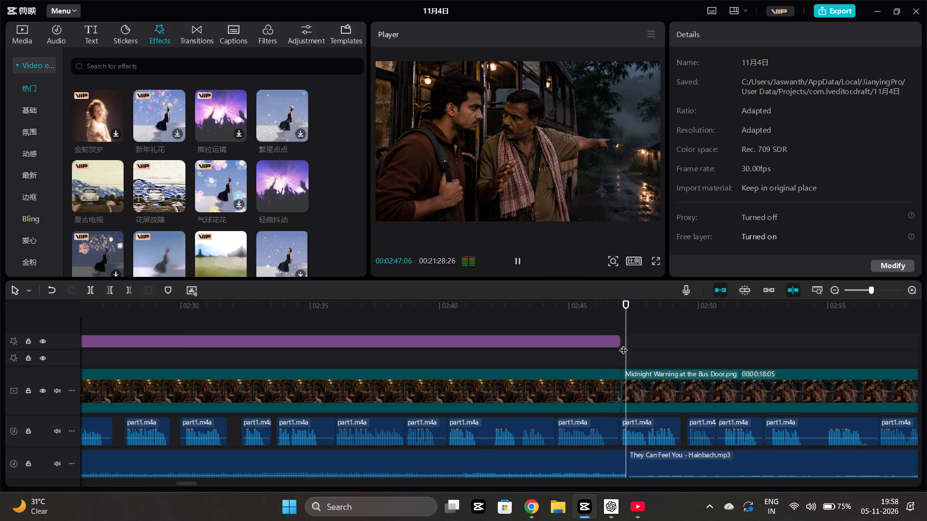
Play back the opening disclaimer and MAYONG ASSAM Rainy Jungle Bus scenes, and check the Twilight Journey scene, to examine the effects used there.
{"action": "left_click", "coordinate": [623, 344]}
{"action": "scroll", "coordinate": [141, 172], "scroll_direction": "down", "scroll_amount": 2}
{"action": "scroll", "coordinate": [371, 355], "scroll_direction": "right", "scroll_amount": 10}
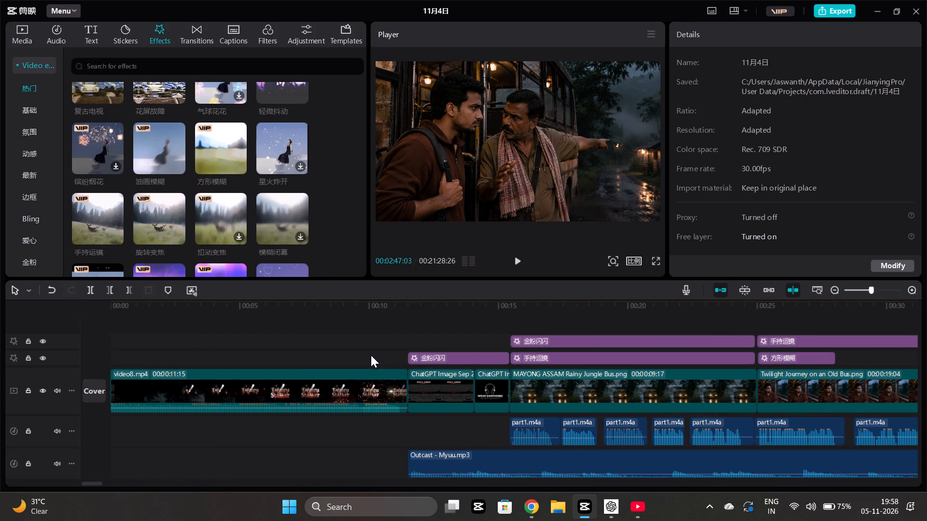
{"action": "scroll", "coordinate": [371, 355], "scroll_direction": "right", "scroll_amount": 1}
{"action": "left_click", "coordinate": [453, 336]}
{"action": "key", "text": "space"}
{"action": "scroll", "coordinate": [453, 336], "scroll_direction": "left", "scroll_amount": 1}
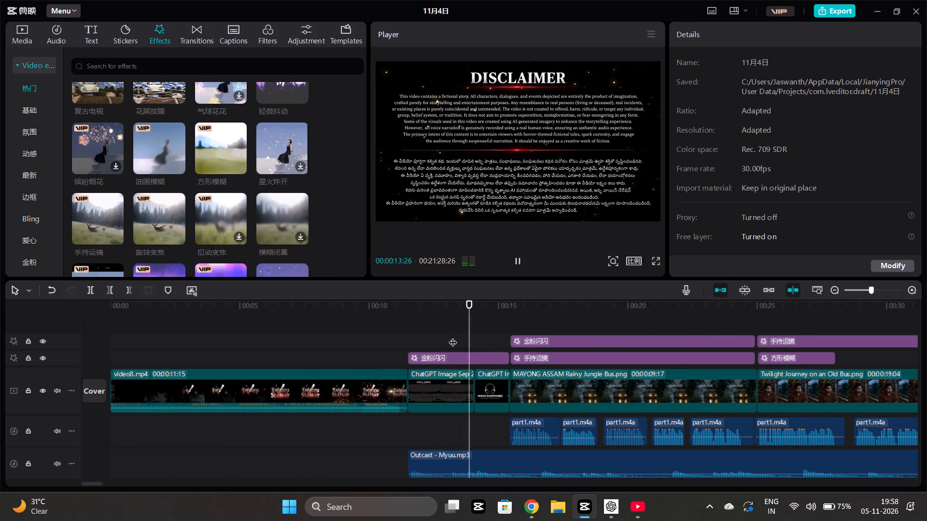
{"action": "scroll", "coordinate": [453, 336], "scroll_direction": "left", "scroll_amount": 1}
{"action": "scroll", "coordinate": [453, 336], "scroll_direction": "down", "scroll_amount": 1, "text": "ctrl"}
{"action": "scroll", "coordinate": [453, 336], "scroll_direction": "left", "scroll_amount": 1, "text": "ctrl"}
{"action": "scroll", "coordinate": [542, 344], "scroll_direction": "left", "scroll_amount": 2}
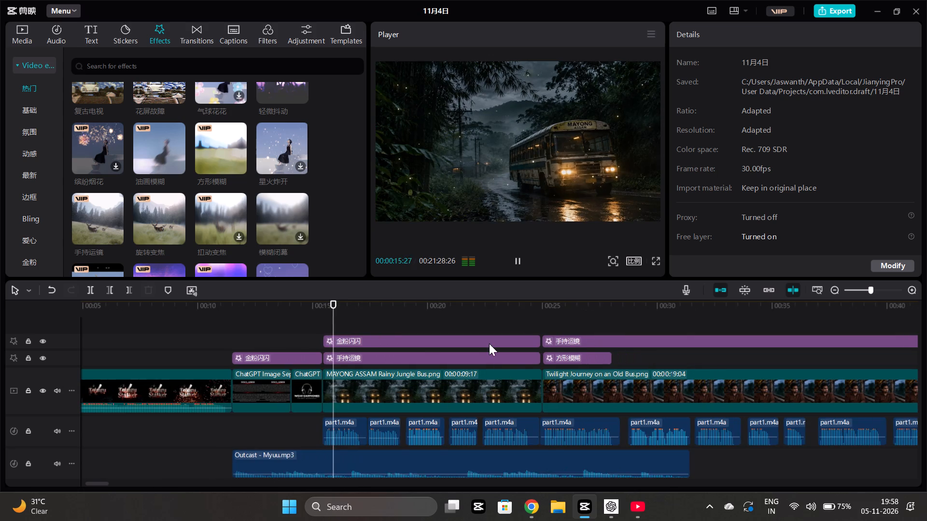
{"action": "scroll", "coordinate": [489, 343], "scroll_direction": "left", "scroll_amount": 1}
{"action": "left_click", "coordinate": [401, 356]}
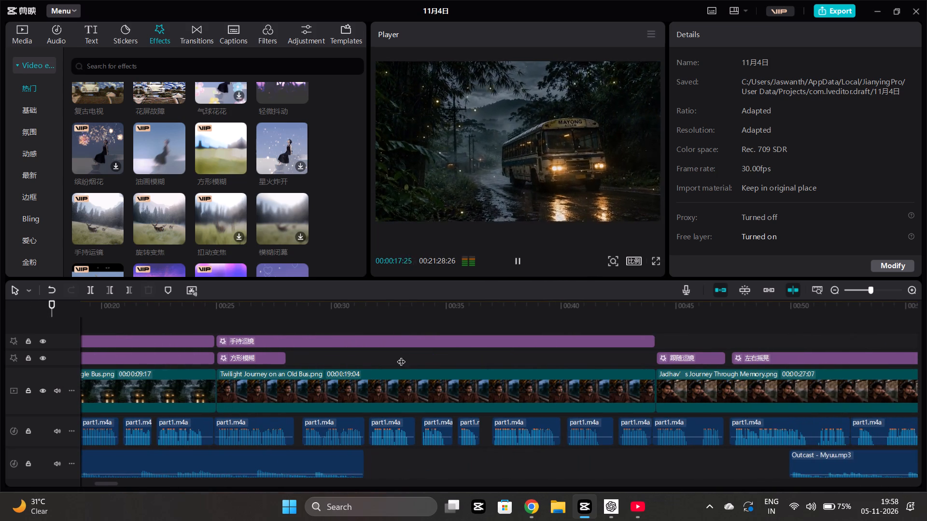
{"action": "key", "text": "space"}
Copy the 手持运镜 effect from the Twilight Journey clip, paste it over the Midnight Warning clip at about 02:47 and play it back.
{"action": "left_click", "coordinate": [455, 344]}
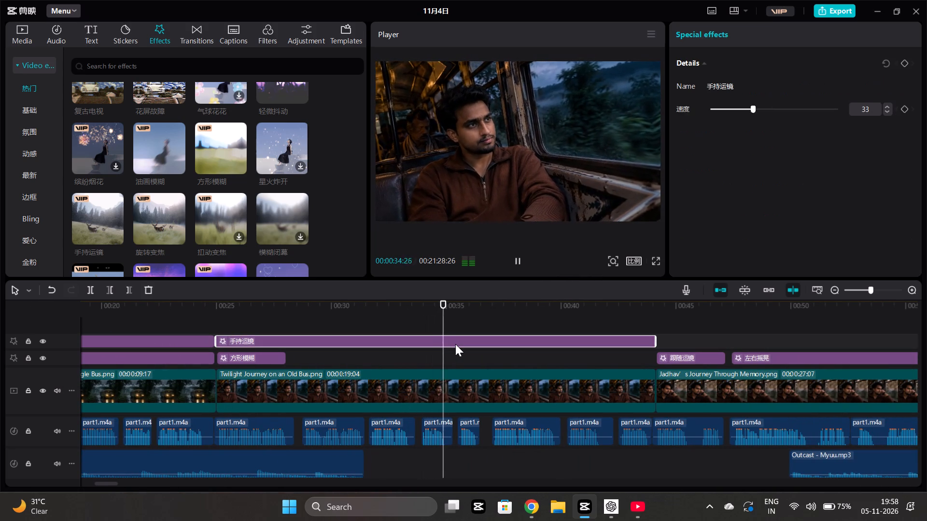
{"action": "key", "text": "ctrl+c"}
{"action": "scroll", "coordinate": [523, 351], "scroll_direction": "left", "scroll_amount": 9}
{"action": "scroll", "coordinate": [523, 351], "scroll_direction": "right", "scroll_amount": 4}
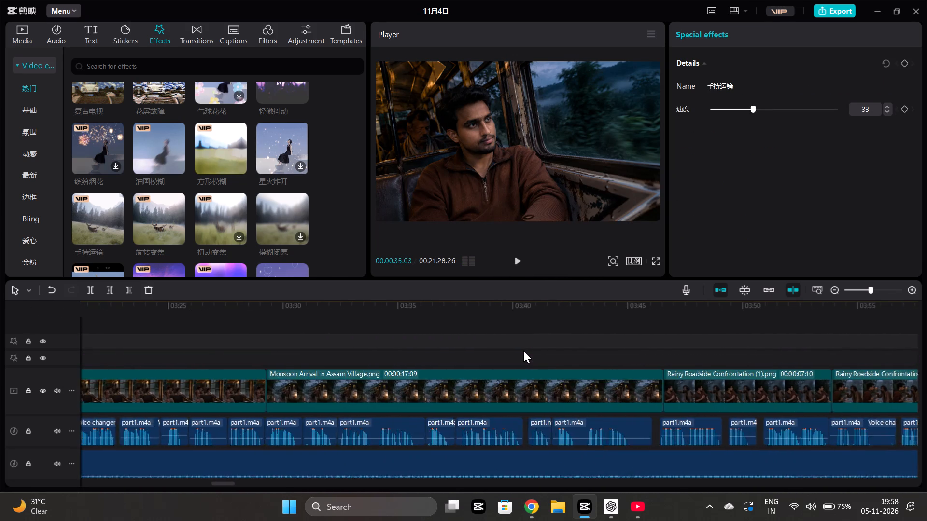
{"action": "scroll", "coordinate": [523, 351], "scroll_direction": "right", "scroll_amount": 4}
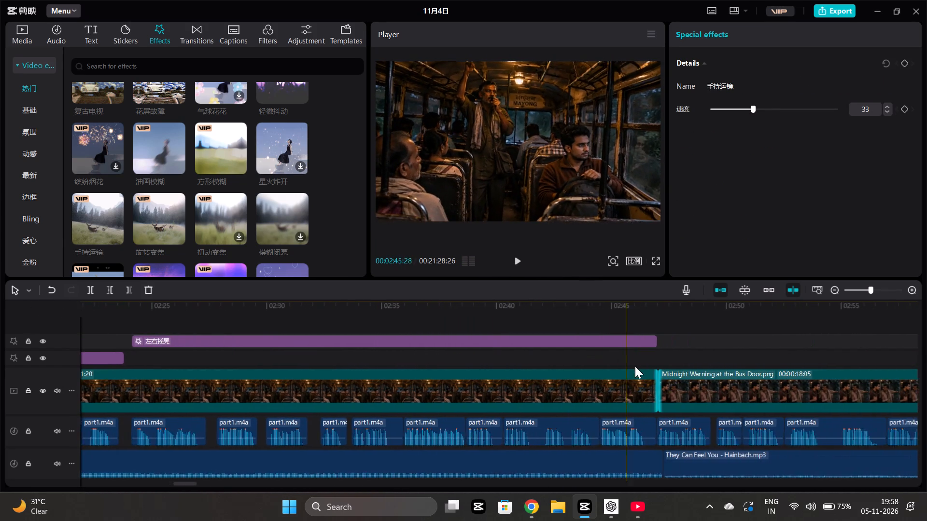
{"action": "scroll", "coordinate": [635, 366], "scroll_direction": "right", "scroll_amount": 1}
{"action": "left_click", "coordinate": [638, 359]}
{"action": "key", "text": "ctrl+v"}
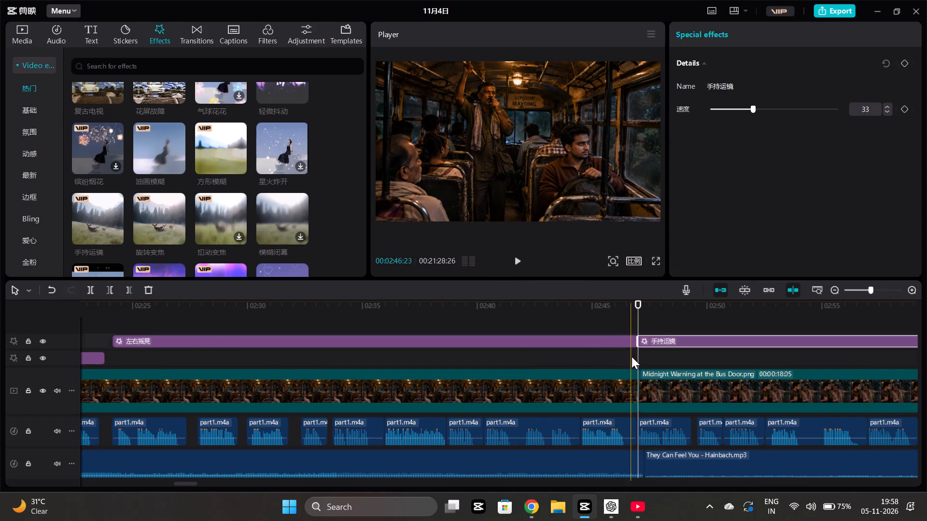
{"action": "left_click", "coordinate": [632, 356]}
{"action": "key", "text": "space"}
{"action": "scroll", "coordinate": [632, 356], "scroll_direction": "left", "scroll_amount": 2}
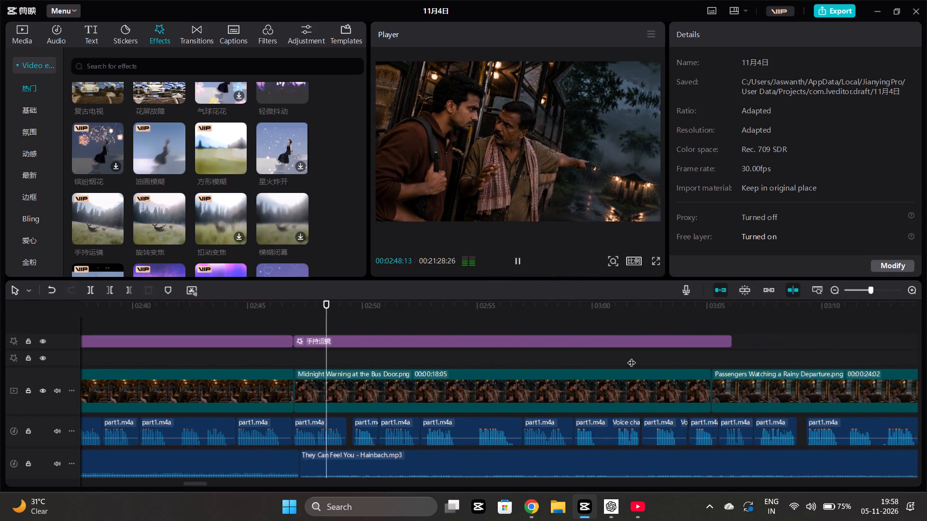
{"action": "scroll", "coordinate": [632, 356], "scroll_direction": "left", "scroll_amount": 1}
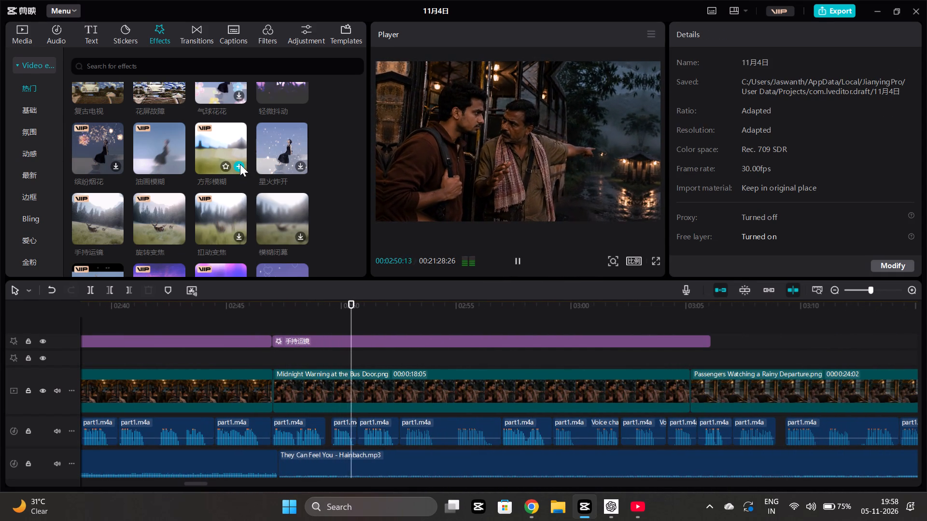
Shorten the pasted 手持运镜 effect to end with the Midnight Warning clip at about 03:05.
{"action": "left_click", "coordinate": [705, 336]}
{"action": "left_click_drag", "start_coordinate": [708, 342], "coordinate": [689, 341]}
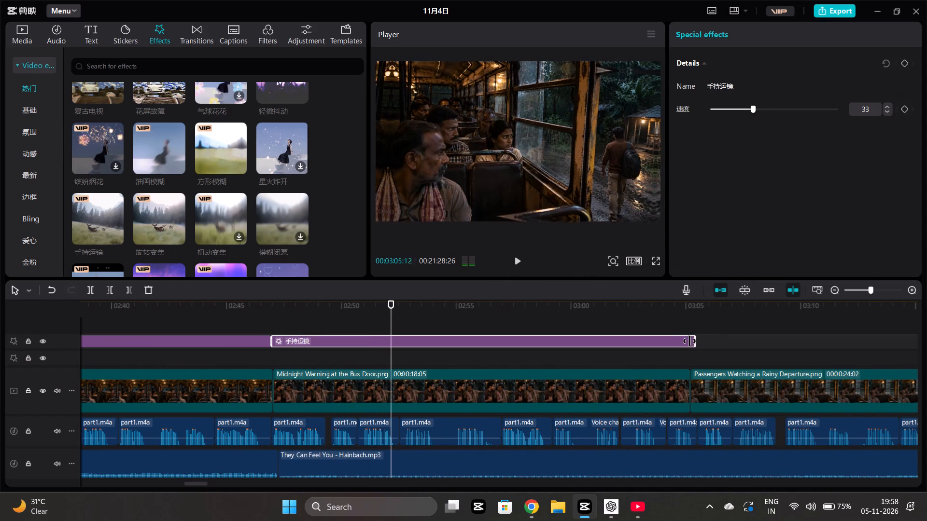
{"action": "left_click_drag", "start_coordinate": [689, 341], "coordinate": [684, 341]}
{"action": "left_click", "coordinate": [690, 355]}
{"action": "left_click", "coordinate": [683, 341]}
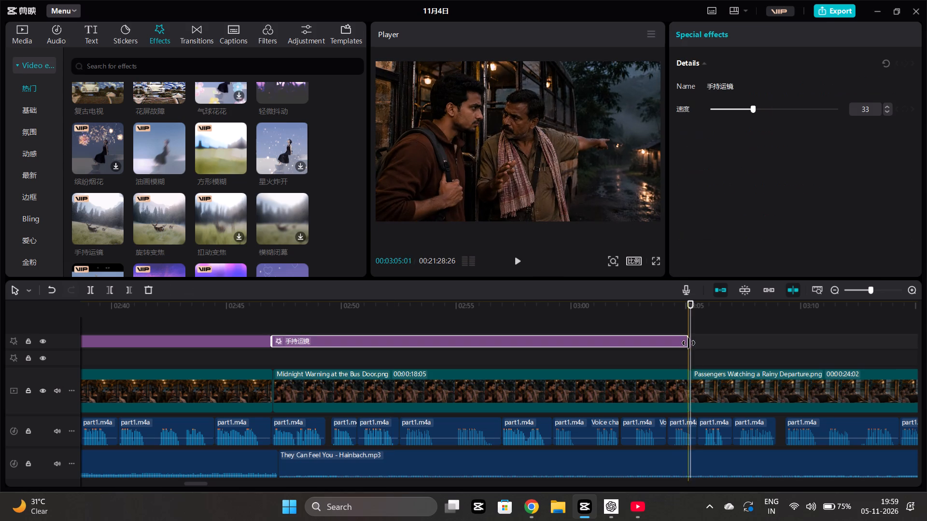
{"action": "left_click", "coordinate": [689, 343]}
{"action": "left_click", "coordinate": [691, 343]}
{"action": "left_click", "coordinate": [692, 343]}
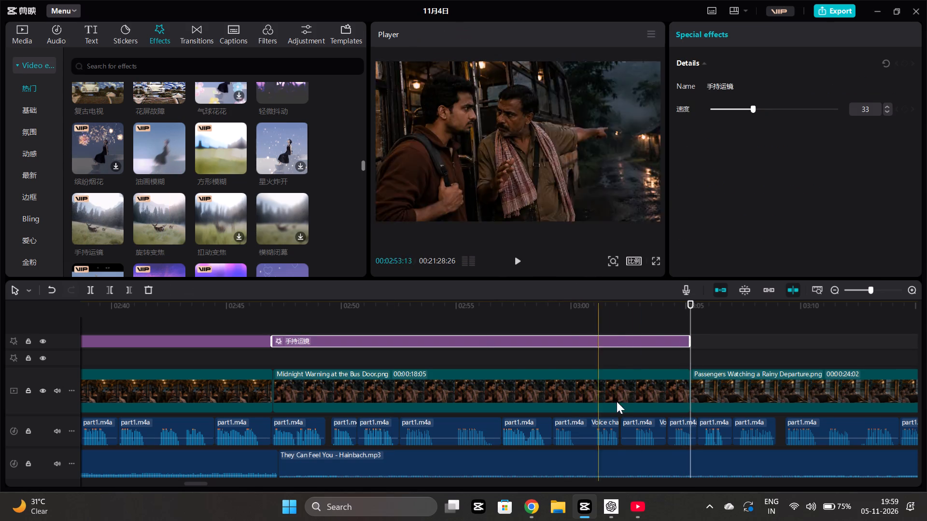
Switch to Chrome and replace the search query with "how to do zoom in effect using".
{"action": "left_click", "coordinate": [537, 505]}
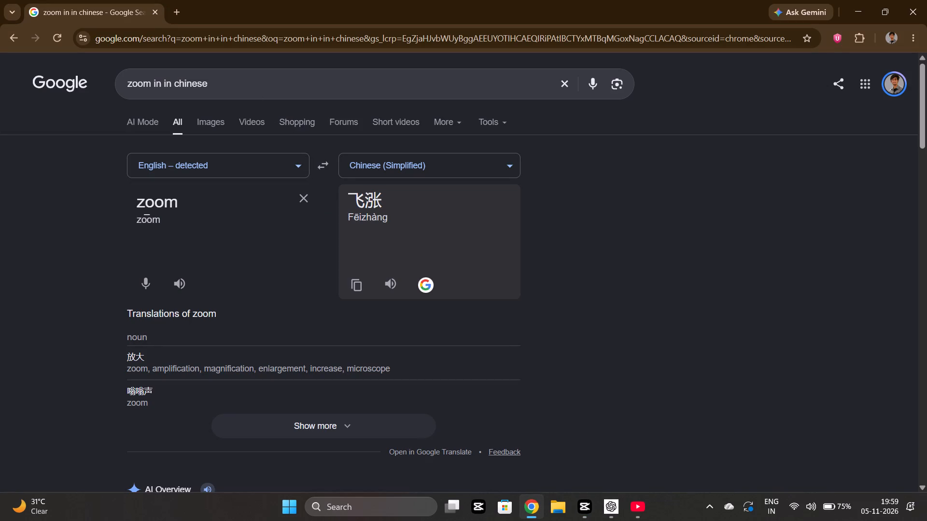
{"action": "left_click_drag", "start_coordinate": [238, 77], "coordinate": [59, 97]}
{"action": "key", "text": "h"}
{"action": "type", "text": "ow to use"}
{"action": "key", "text": "space"}
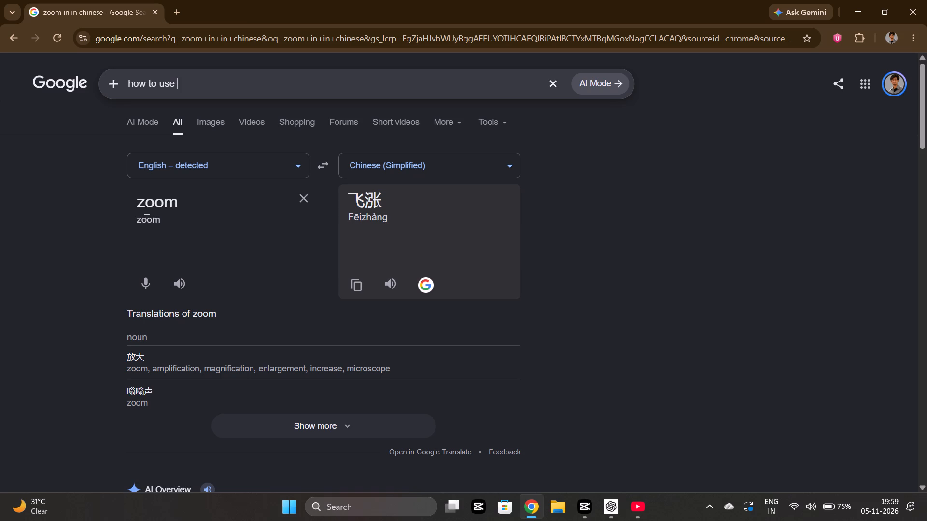
{"action": "key", "text": "z"}
{"action": "key", "text": "BackSpace"}
{"action": "key", "text": "BackSpace"}
{"action": "key", "text": "BackSpace"}
{"action": "key", "text": "BackSpace"}
{"action": "key", "text": "BackSpace"}
{"action": "type", "text": "do zoom in effect is"}
{"action": "key", "text": "BackSpace"}
{"action": "key", "text": "BackSpace"}
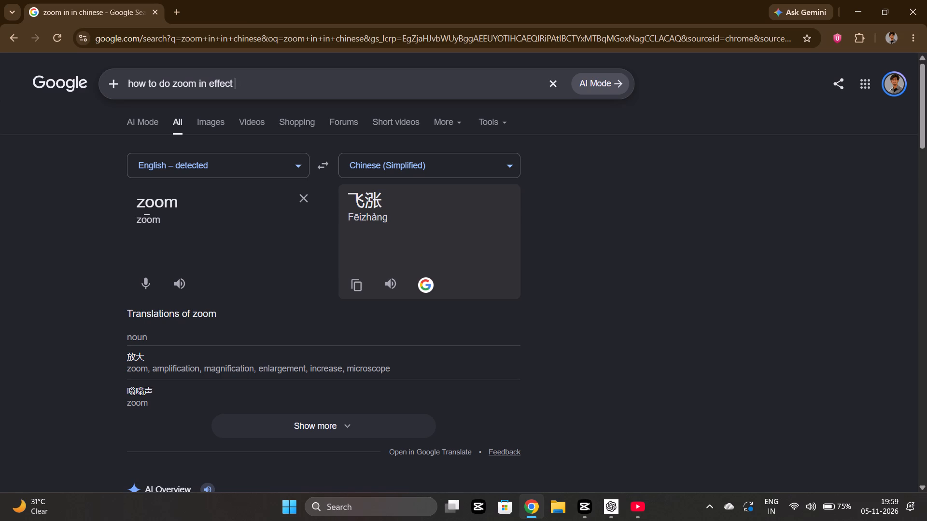
{"action": "type", "text": "using"}
{"action": "key", "text": "space"}
Return to the video editor, place the playhead at about 03:05 and select the Passengers Watching a Rainy Departure clip.
{"action": "left_click", "coordinate": [587, 519]}
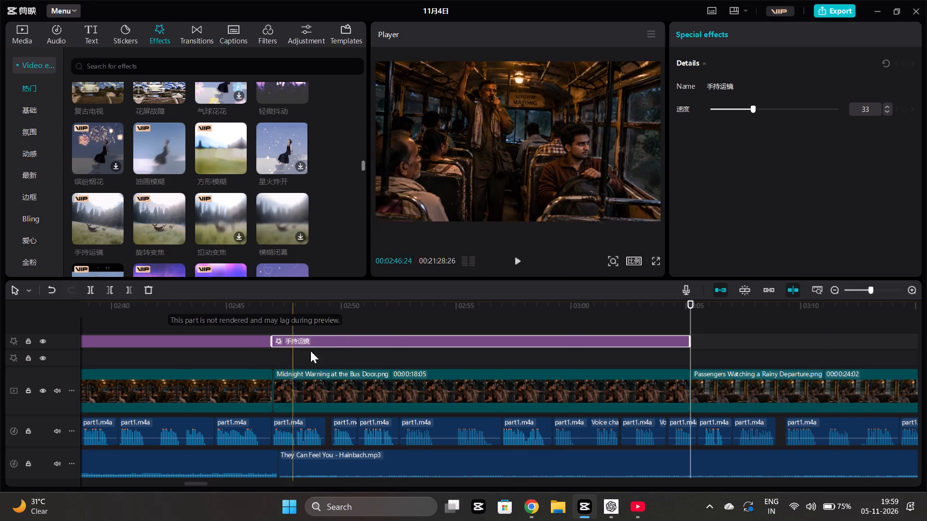
{"action": "left_click", "coordinate": [691, 354]}
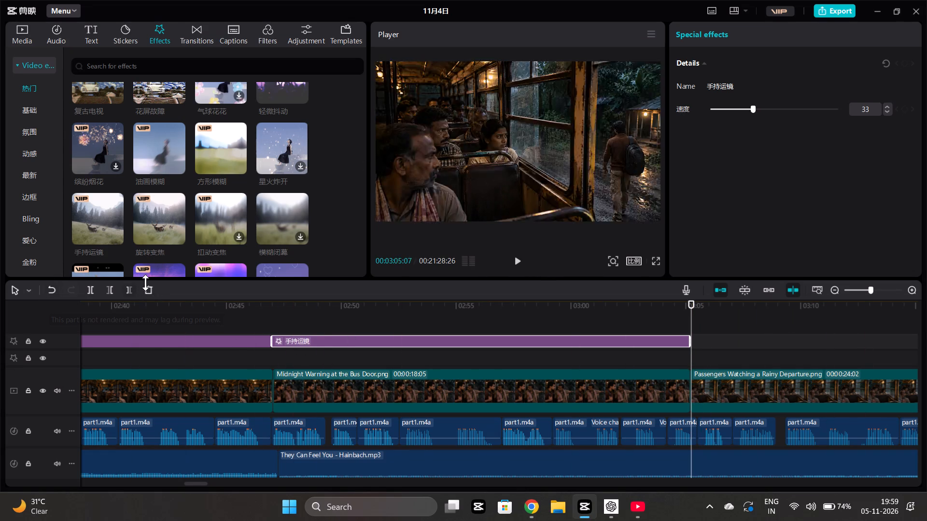
{"action": "left_click", "coordinate": [709, 378]}
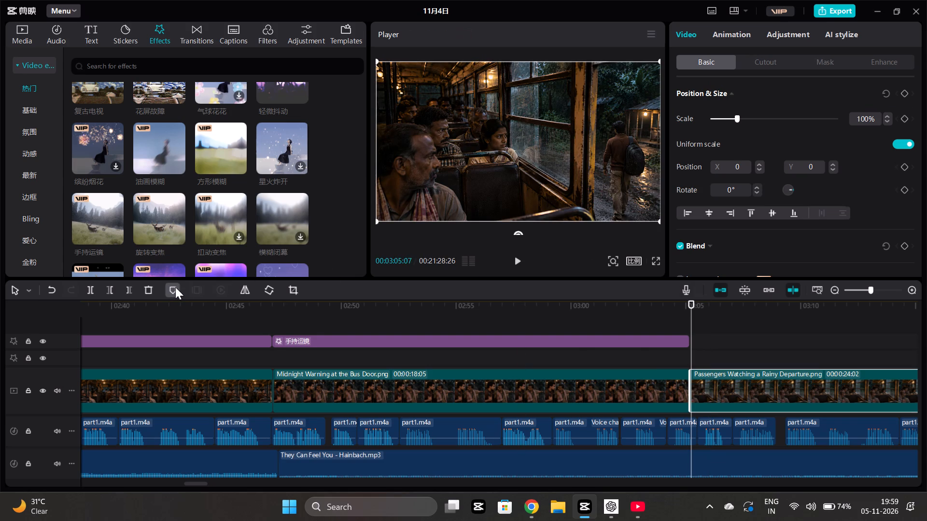
{"action": "left_click", "coordinate": [610, 501]}
{"action": "left_click", "coordinate": [542, 509]}
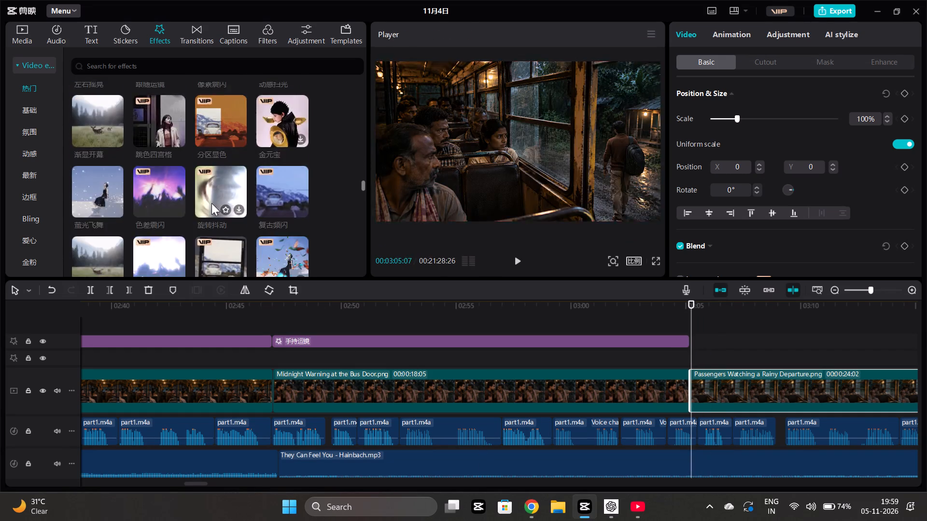
{"action": "scroll", "coordinate": [211, 203], "scroll_direction": "up", "scroll_amount": 1}
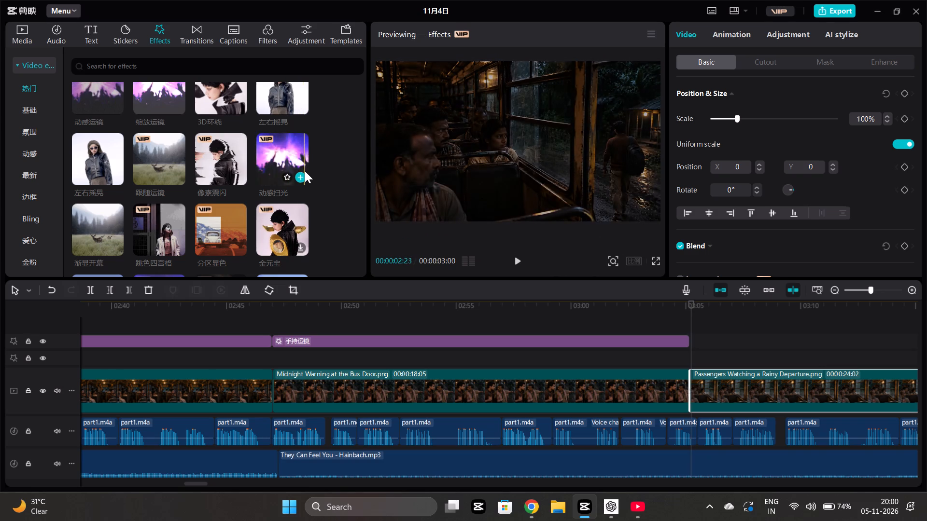
{"action": "left_click", "coordinate": [299, 177]}
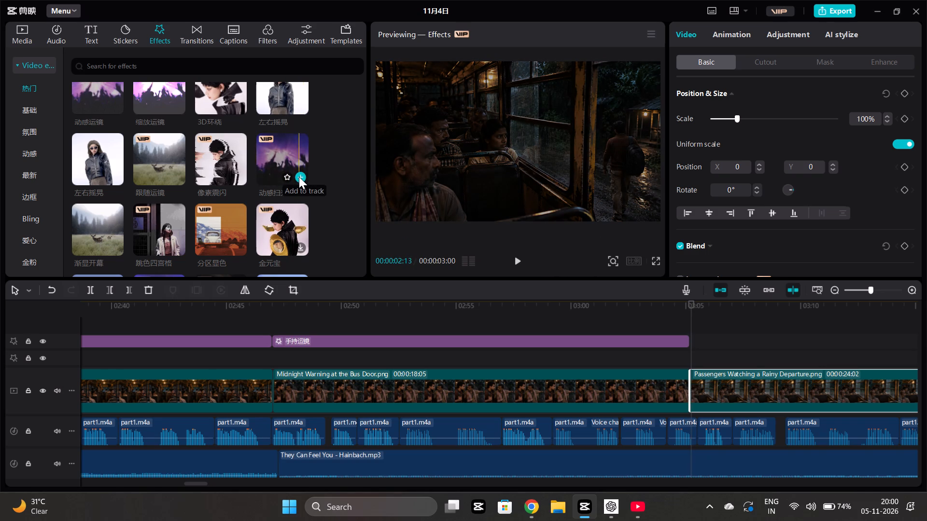
{"action": "scroll", "coordinate": [734, 355], "scroll_direction": "left", "scroll_amount": 1}
{"action": "left_click", "coordinate": [451, 331]}
{"action": "key", "text": "space"}
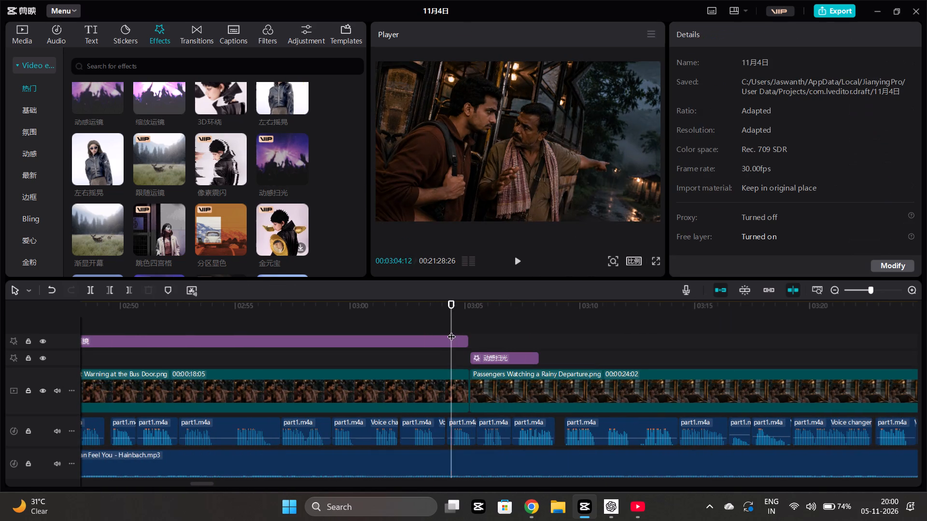
{"action": "scroll", "coordinate": [461, 328], "scroll_direction": "left", "scroll_amount": 1}
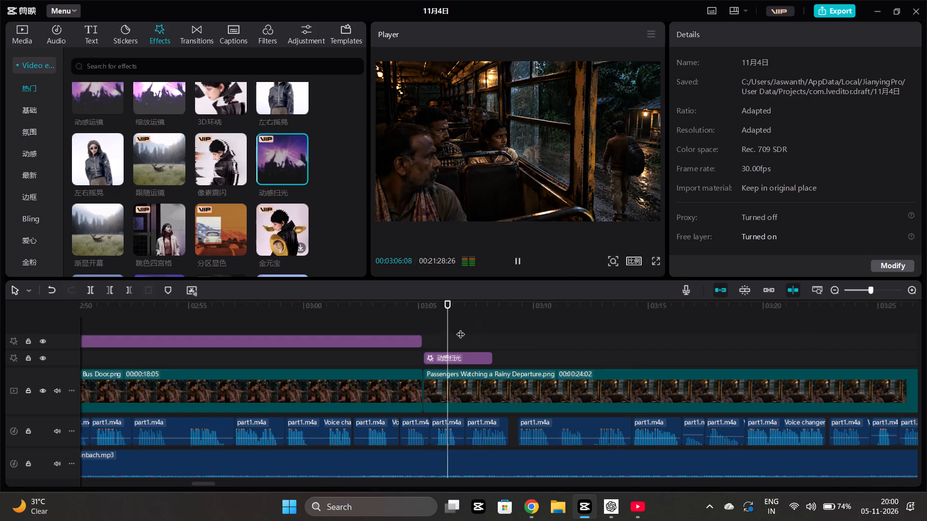
{"action": "scroll", "coordinate": [461, 328], "scroll_direction": "left", "scroll_amount": 1}
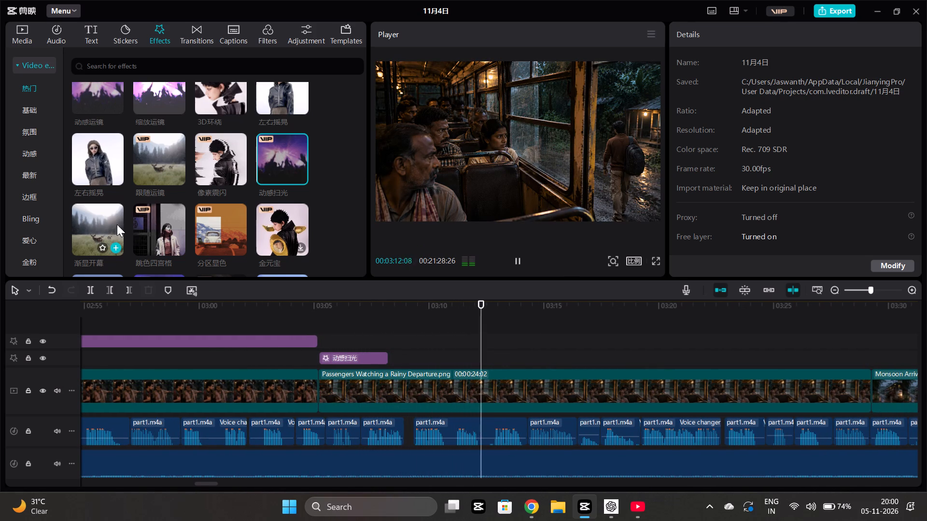
Add the 分区显色 effect over the Passengers Watching clip, move it to start at about 03:09 and play it back.
{"action": "scroll", "coordinate": [247, 227], "scroll_direction": "down", "scroll_amount": 2}
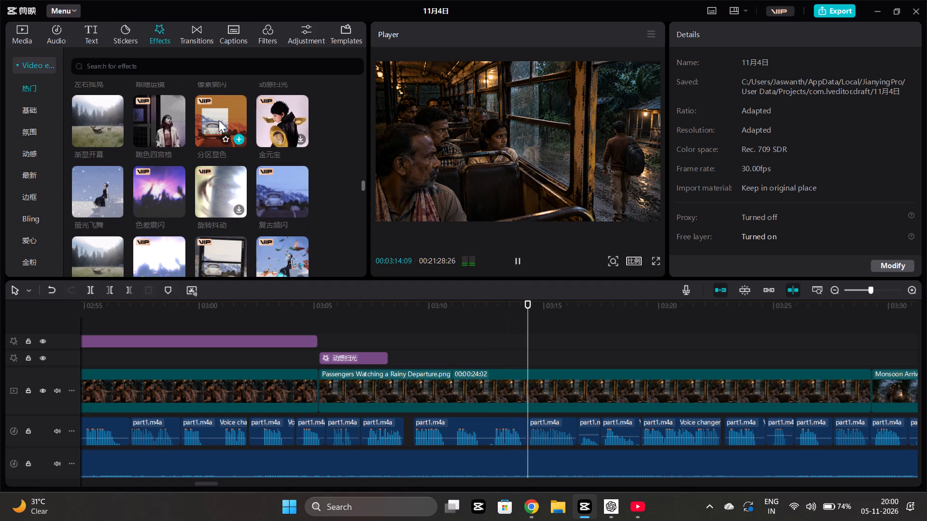
{"action": "left_click", "coordinate": [236, 136]}
{"action": "left_click", "coordinate": [413, 327]}
{"action": "key", "text": "space"}
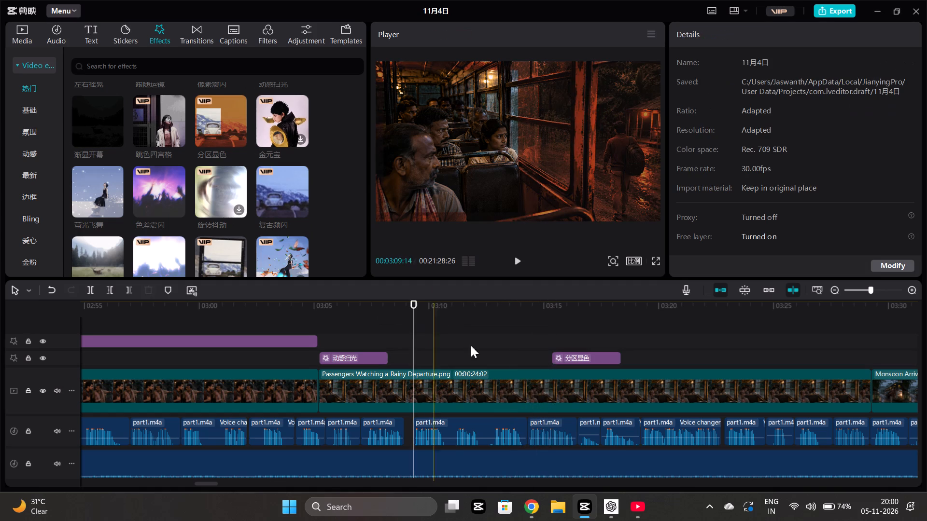
{"action": "left_click_drag", "start_coordinate": [578, 357], "coordinate": [437, 356]}
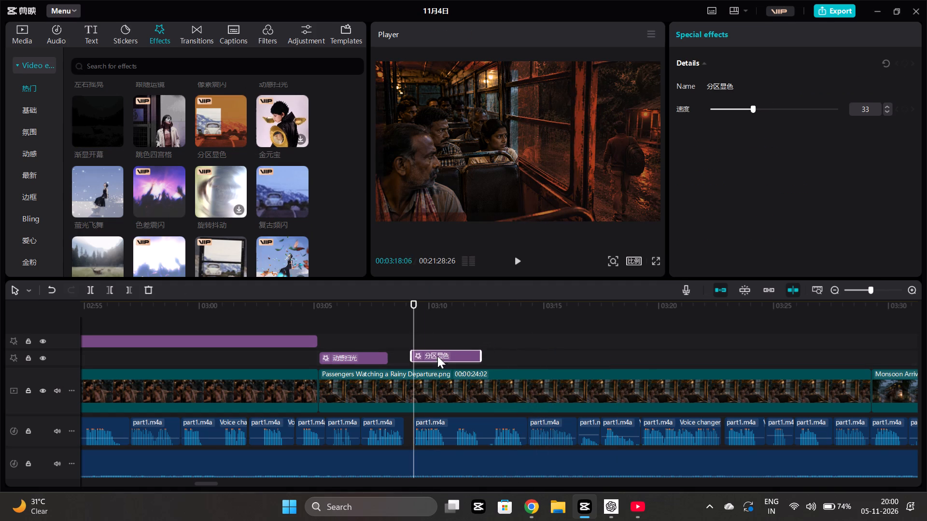
{"action": "left_click", "coordinate": [407, 330]}
{"action": "key", "text": "space"}
{"action": "left_click", "coordinate": [409, 346]}
{"action": "key", "text": "space"}
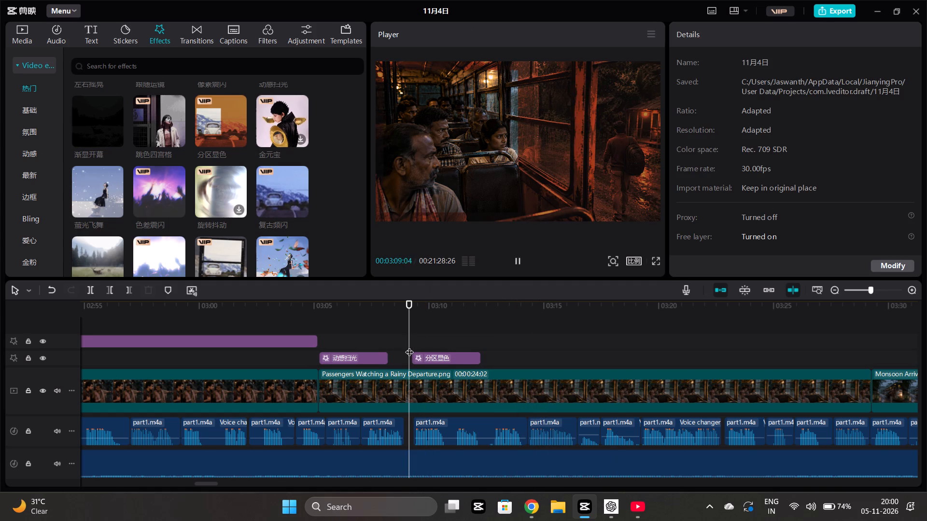
Play back the 分区显色 effect on the Passengers Watching clip from about 03:09.
{"action": "left_click", "coordinate": [418, 324]}
{"action": "key", "text": "space"}
{"action": "scroll", "coordinate": [413, 351], "scroll_direction": "down", "scroll_amount": 4}
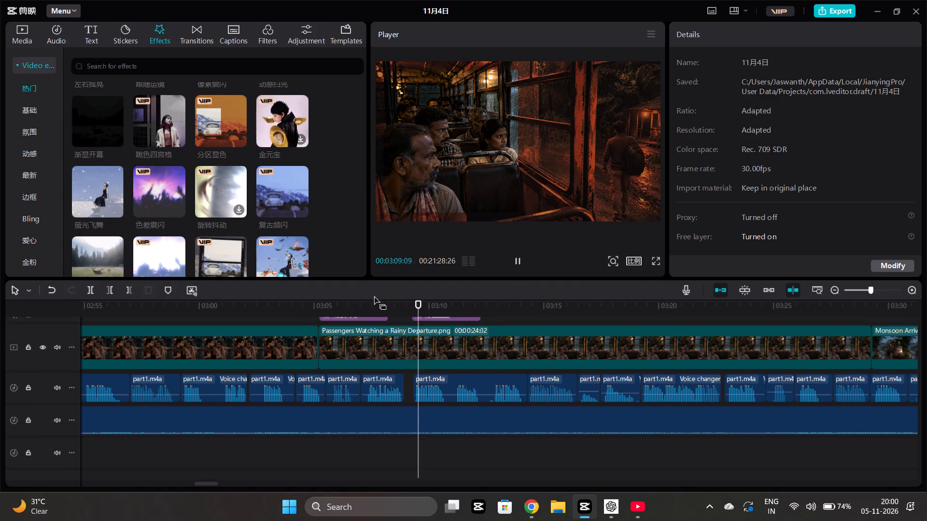
{"action": "left_click", "coordinate": [518, 259]}
{"action": "left_click", "coordinate": [518, 260]}
{"action": "scroll", "coordinate": [412, 365], "scroll_direction": "up", "scroll_amount": 3}
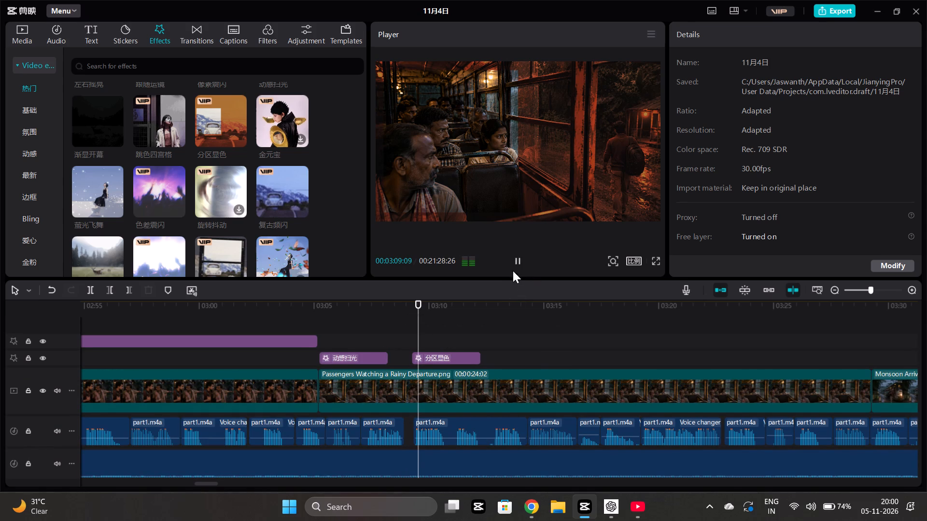
{"action": "left_click", "coordinate": [519, 260]}
{"action": "scroll", "coordinate": [129, 221], "scroll_direction": "down", "scroll_amount": 2}
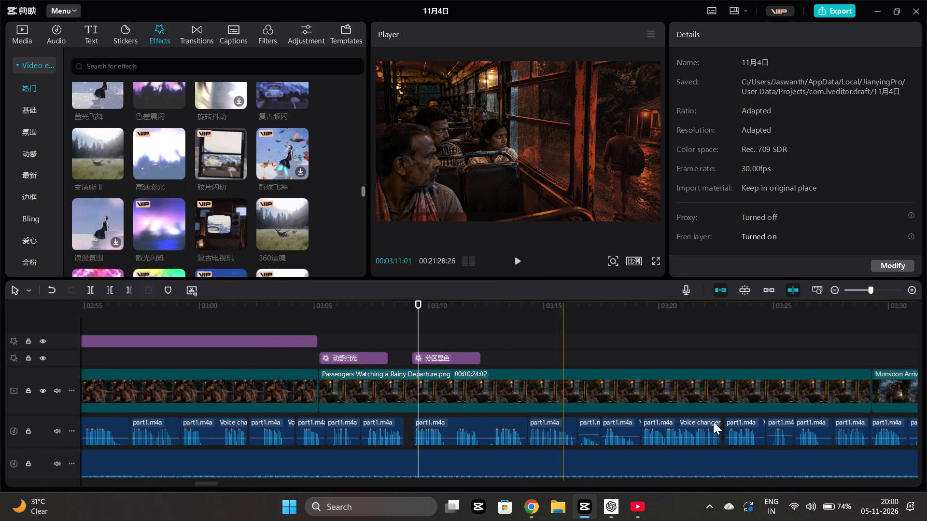
Switch to Chrome, read the keyframe steps for the zoom-in effect and place the page side by side with the video editor.
{"action": "left_click", "coordinate": [880, 0]}
{"action": "left_click", "coordinate": [875, 18]}
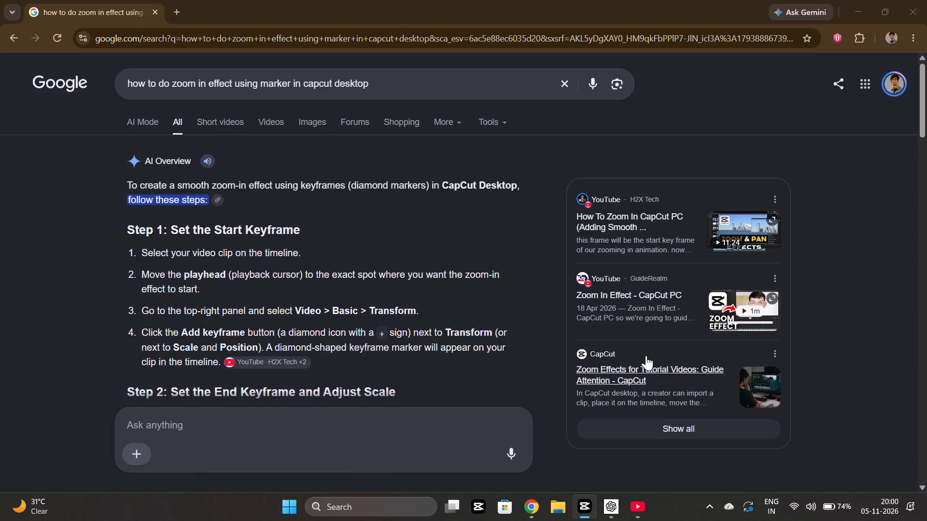
{"action": "scroll", "coordinate": [297, 309], "scroll_direction": "down", "scroll_amount": 2}
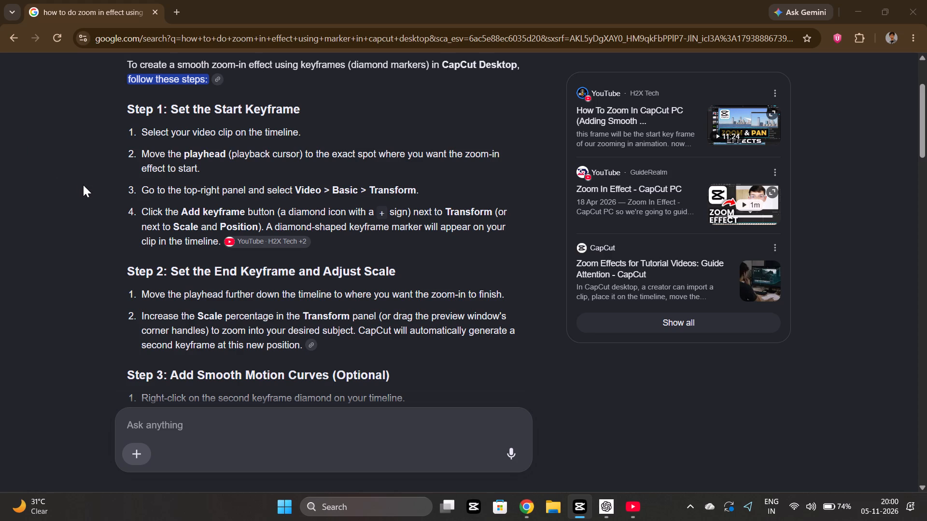
{"action": "key", "text": "super+Left"}
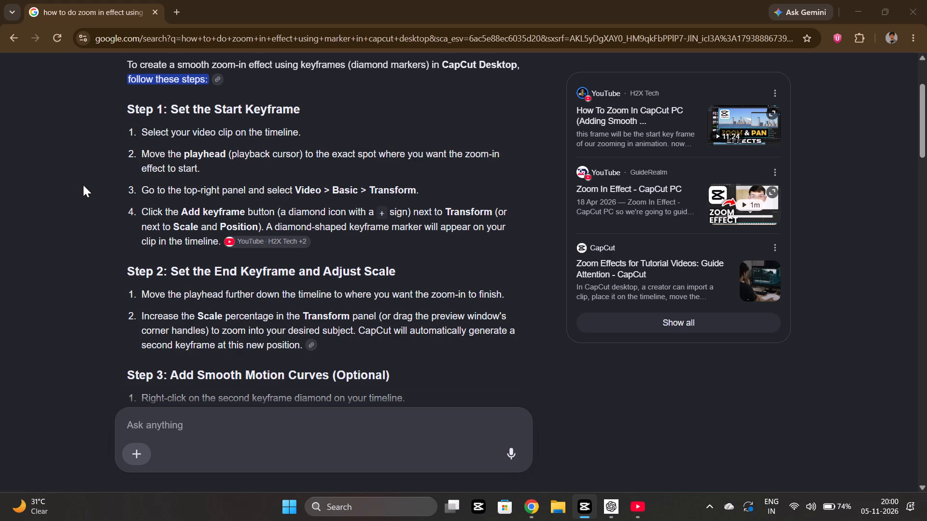
{"action": "left_click", "coordinate": [80, 247]}
{"action": "key", "text": "super+Left"}
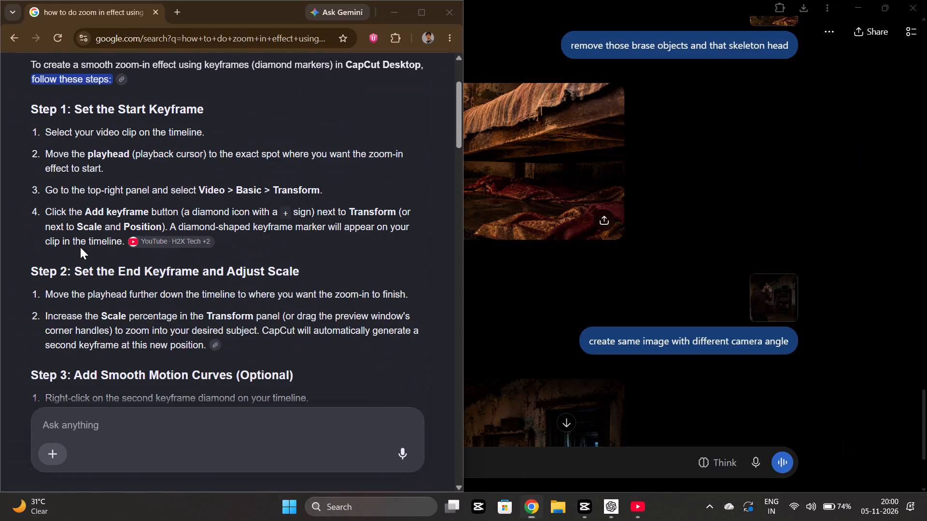
{"action": "left_click", "coordinate": [564, 188]}
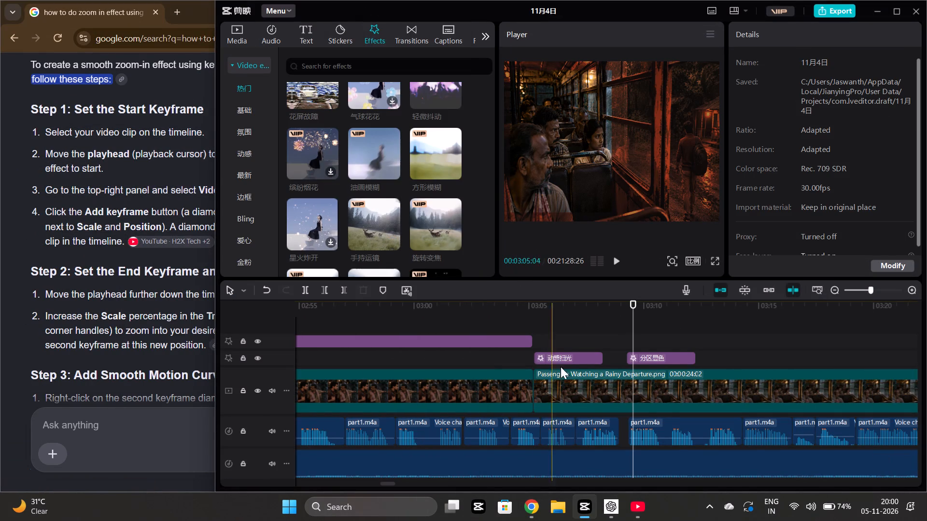
Select the Passengers Watching a Rainy Departure clip at about 03:05 and try playing the timeline from just before it.
{"action": "left_click", "coordinate": [534, 330]}
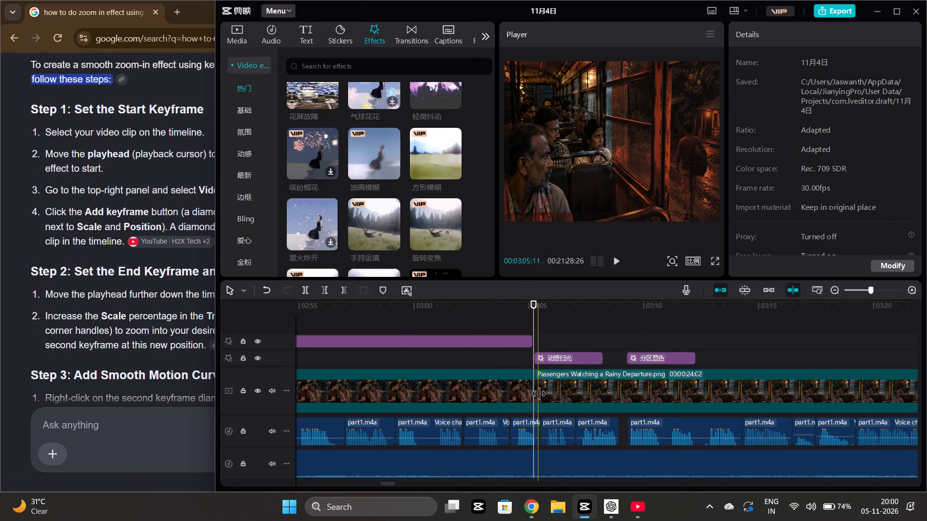
{"action": "left_click", "coordinate": [539, 394]}
{"action": "right_click_drag", "start_coordinate": [700, 388], "coordinate": [677, 388]}
{"action": "left_click", "coordinate": [530, 359]}
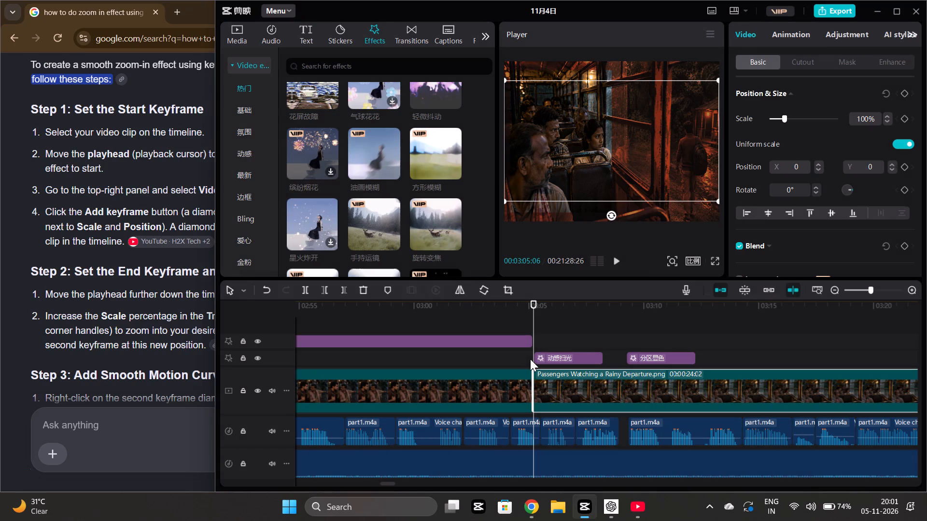
{"action": "key", "text": "space"}
{"action": "left_click", "coordinate": [527, 354]}
{"action": "key", "text": "space"}
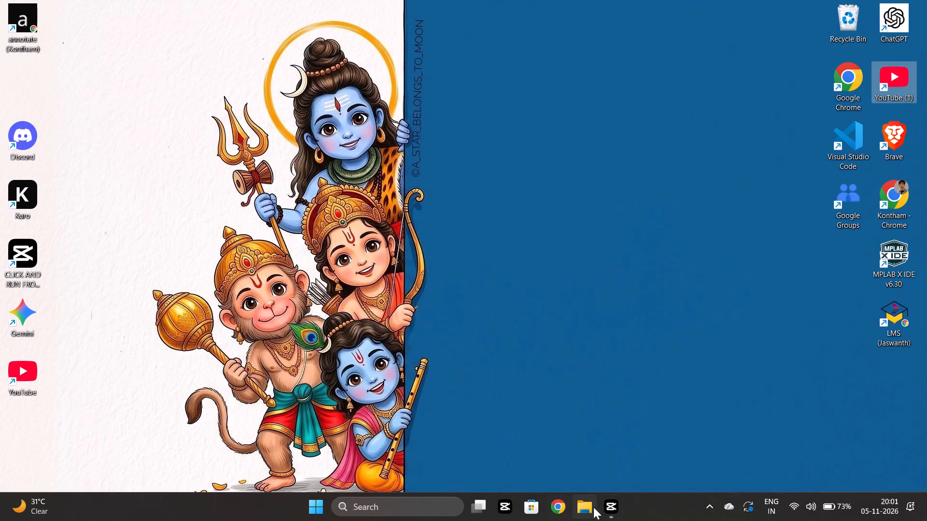
Return to the video editor, maximize it and try playing the timeline from about 03:04.
{"action": "left_click", "coordinate": [609, 505]}
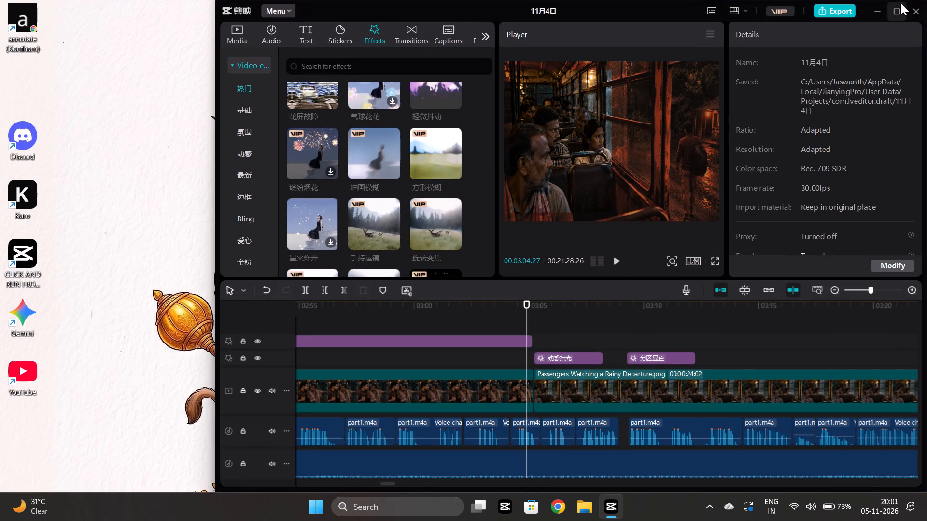
{"action": "left_click", "coordinate": [900, 3]}
{"action": "left_click", "coordinate": [307, 310]}
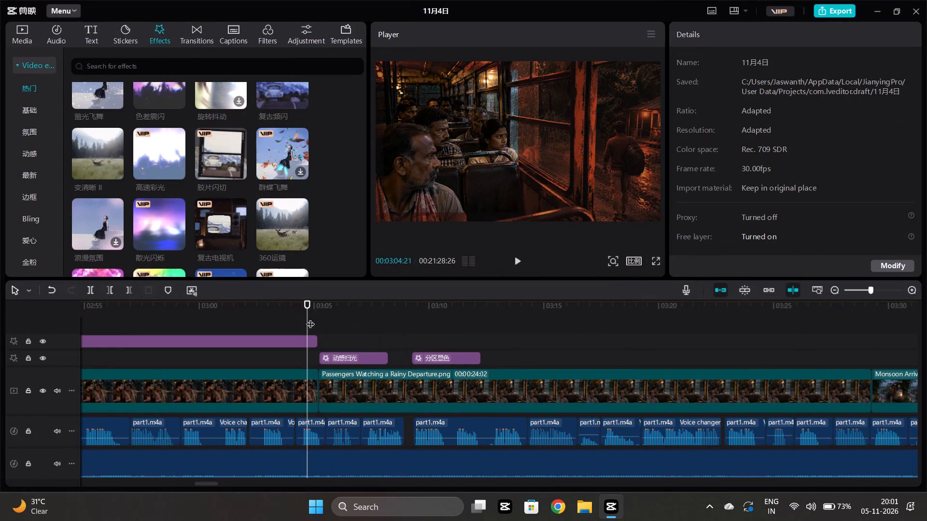
{"action": "key", "text": "space"}
{"action": "left_click", "coordinate": [513, 264]}
Close the open 11月4日 project.
{"action": "left_click", "coordinate": [918, 3]}
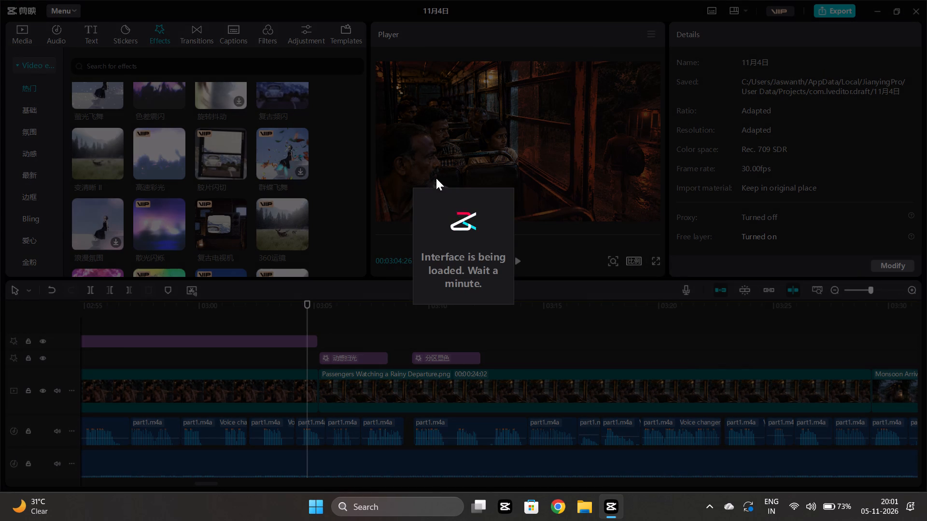
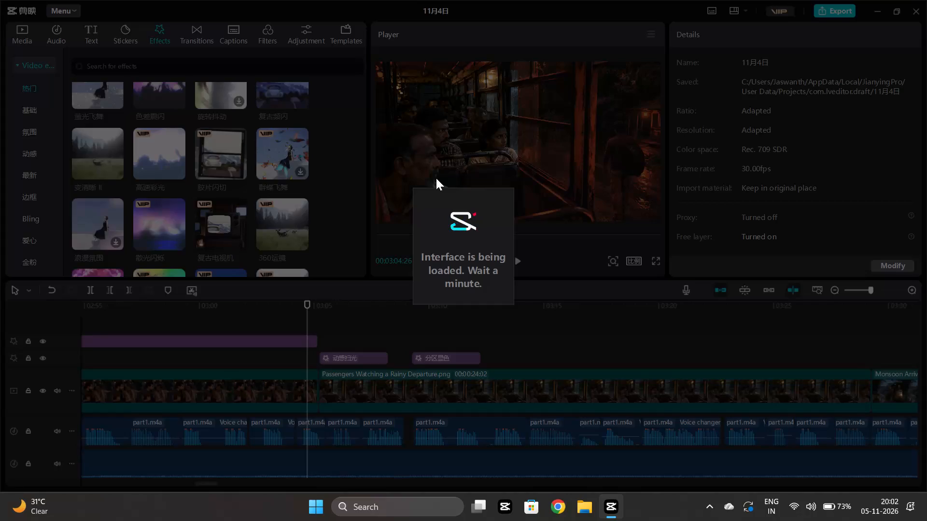
Try to dismiss the loading overlay, and search Windows for Task Manager and open it.
{"action": "key", "text": "Escape"}
{"action": "key", "text": "Escape"}
{"action": "left_click", "coordinate": [401, 506]}
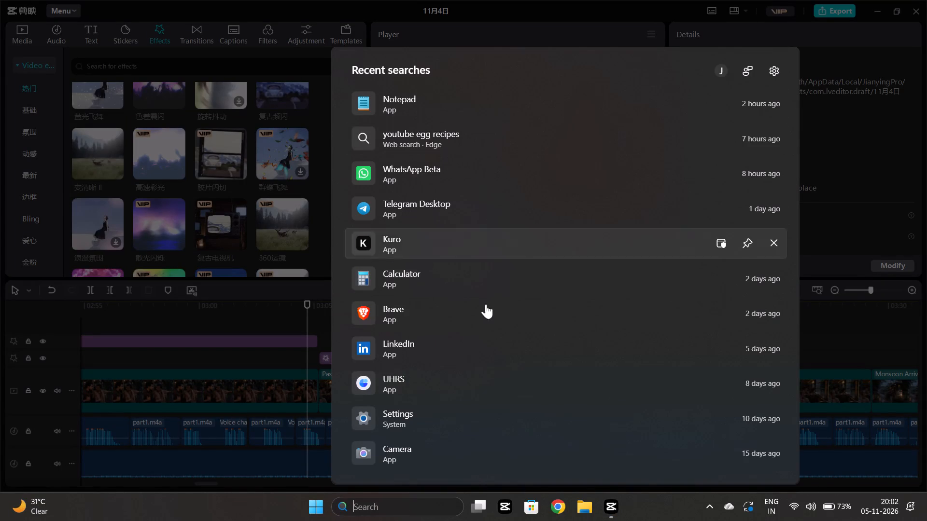
{"action": "type", "text": "tast"}
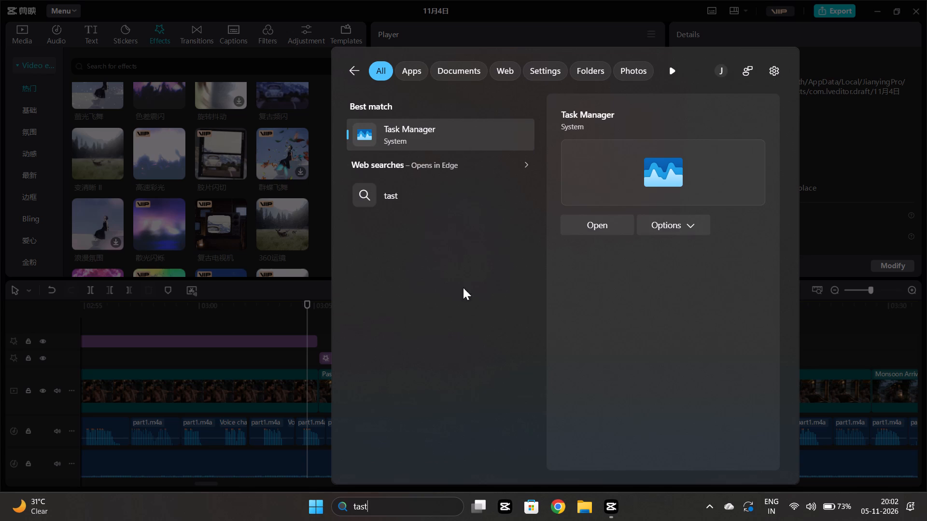
{"action": "key", "text": "BackSpace"}
{"action": "left_click", "coordinate": [412, 139]}
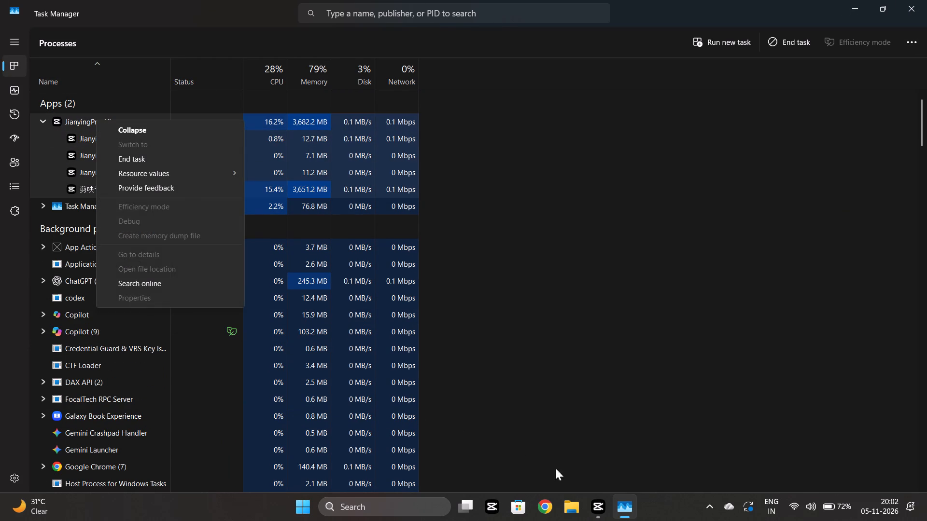
Return to the video editor, try closing its window and launching the editor again.
{"action": "left_click", "coordinate": [607, 507]}
{"action": "double_click", "coordinate": [466, 262]}
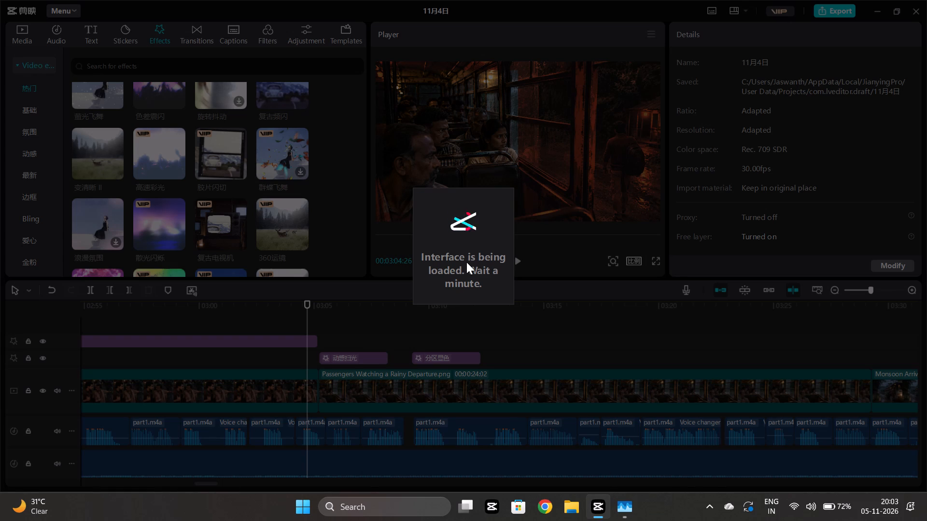
{"action": "left_click", "coordinate": [908, 9]}
{"action": "left_click", "coordinate": [488, 503]}
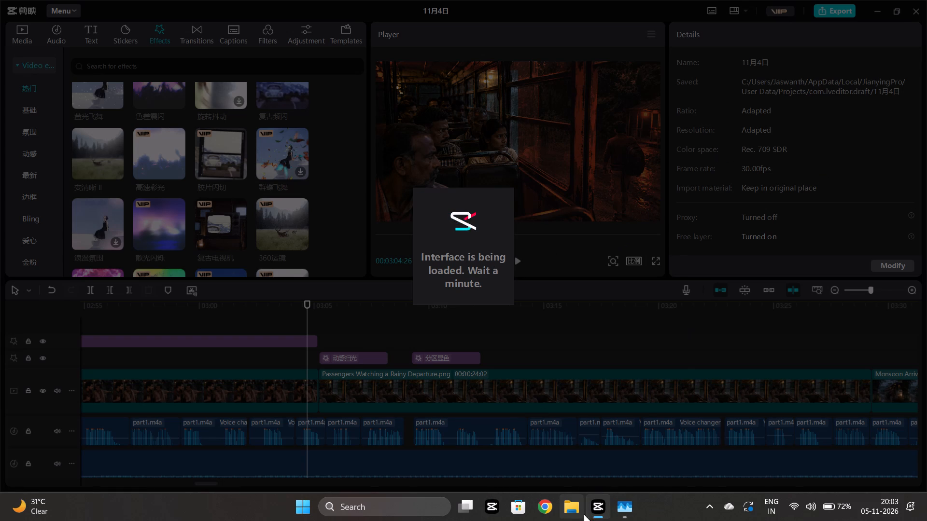
Check the JianyingPro processes in Task Manager and return to the video editor window.
{"action": "left_click", "coordinate": [631, 511]}
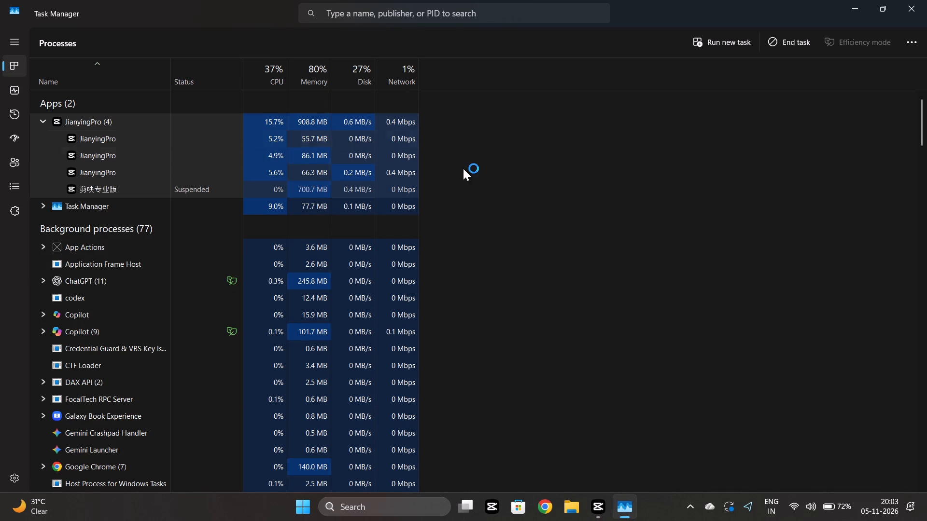
{"action": "left_click", "coordinate": [588, 512]}
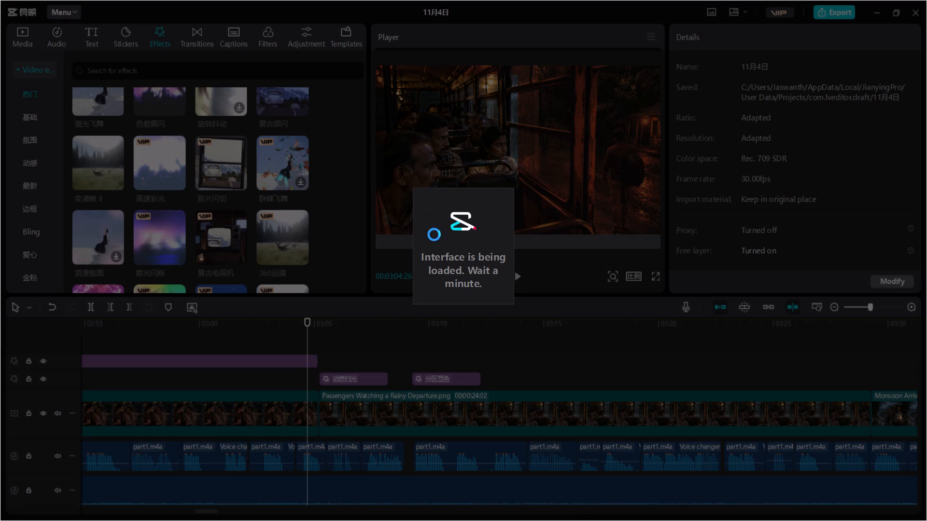